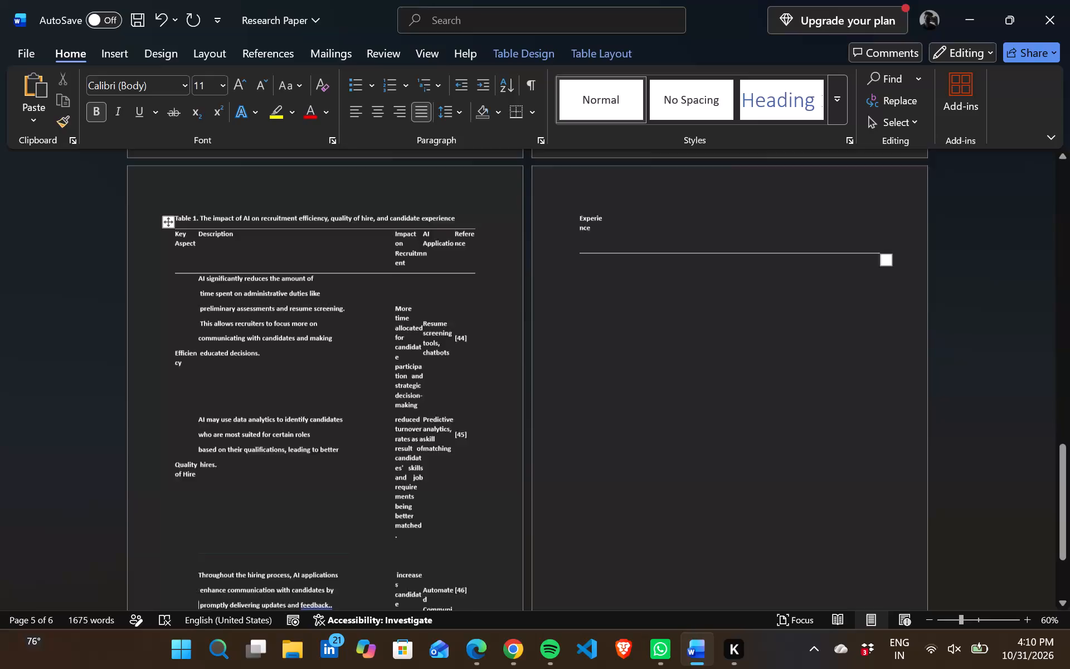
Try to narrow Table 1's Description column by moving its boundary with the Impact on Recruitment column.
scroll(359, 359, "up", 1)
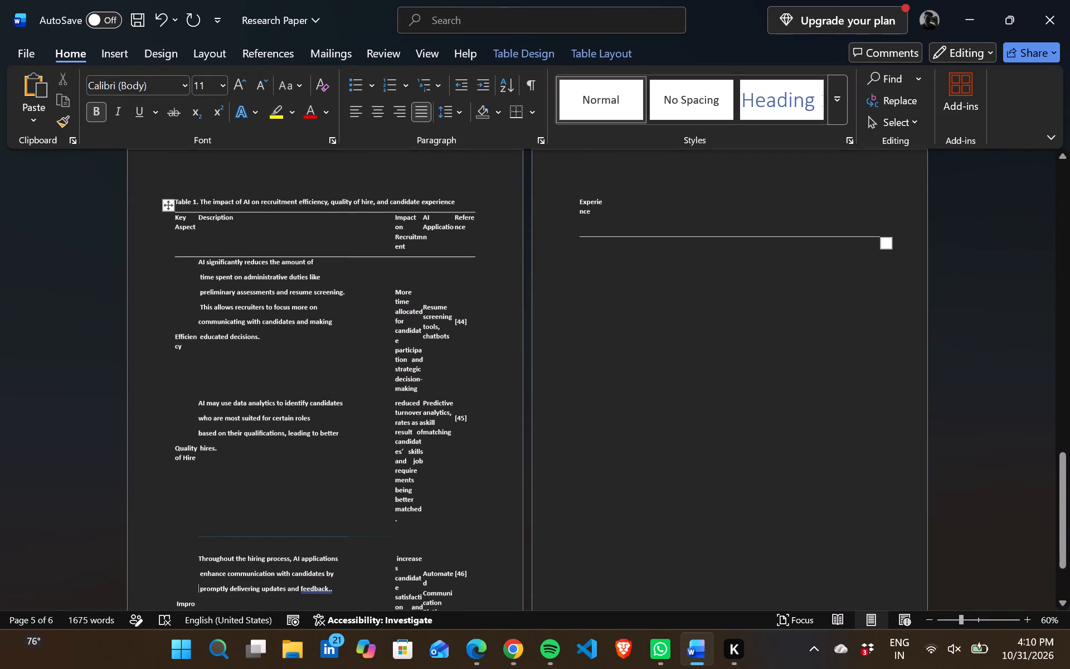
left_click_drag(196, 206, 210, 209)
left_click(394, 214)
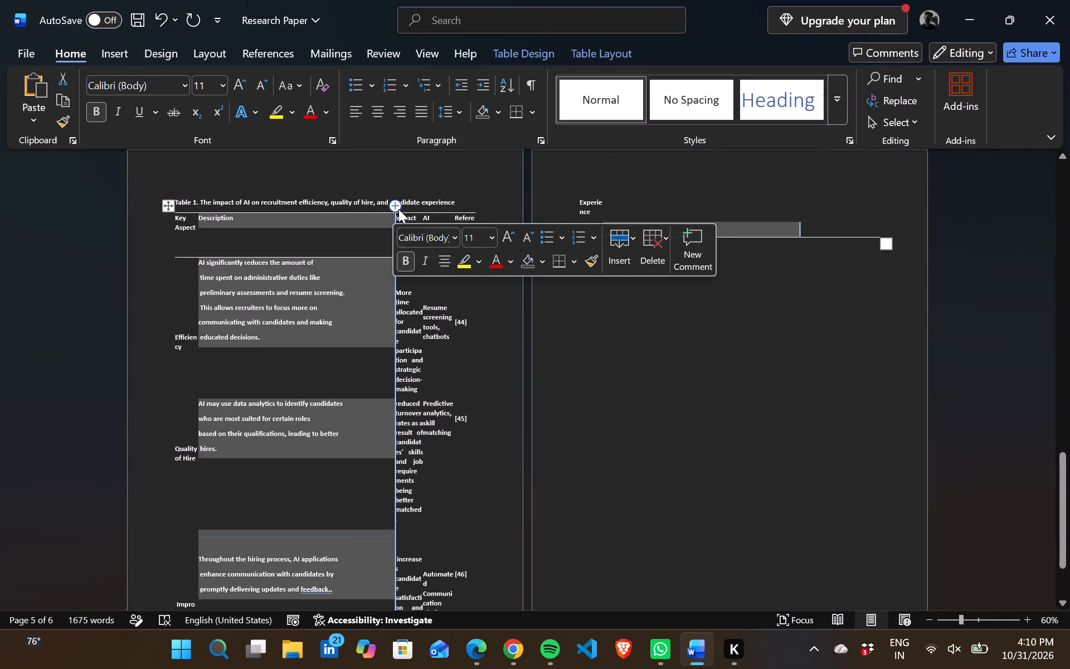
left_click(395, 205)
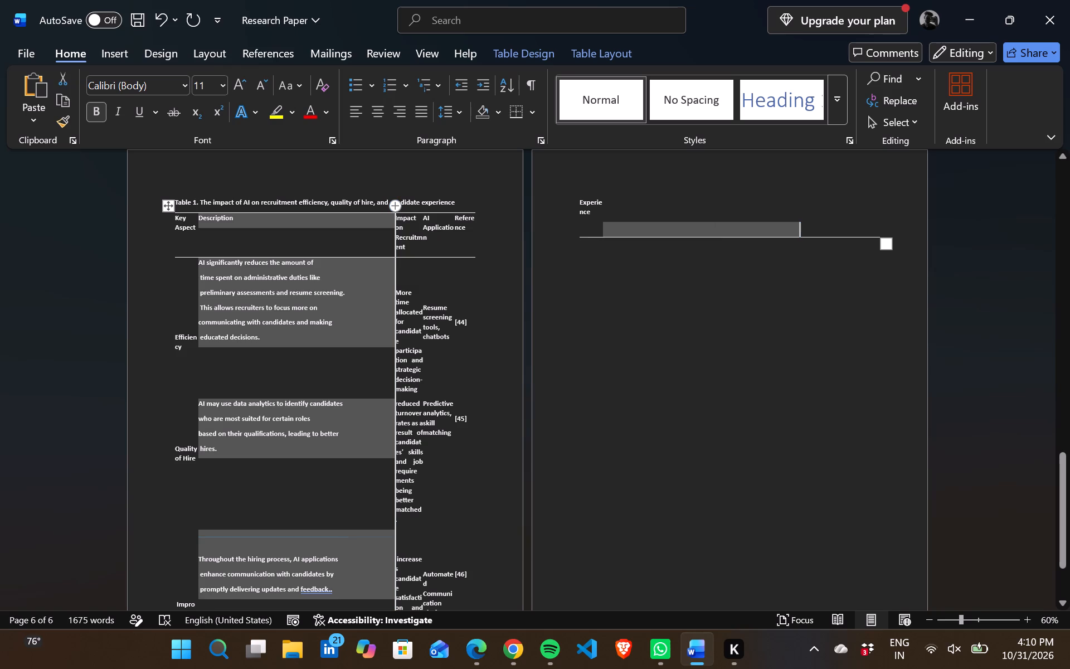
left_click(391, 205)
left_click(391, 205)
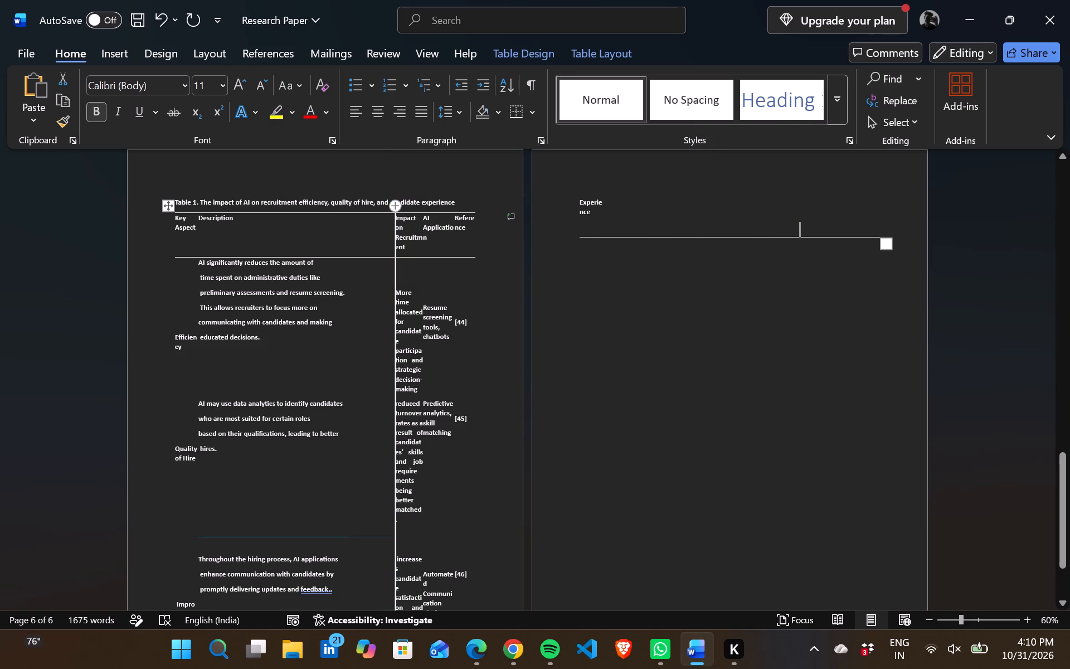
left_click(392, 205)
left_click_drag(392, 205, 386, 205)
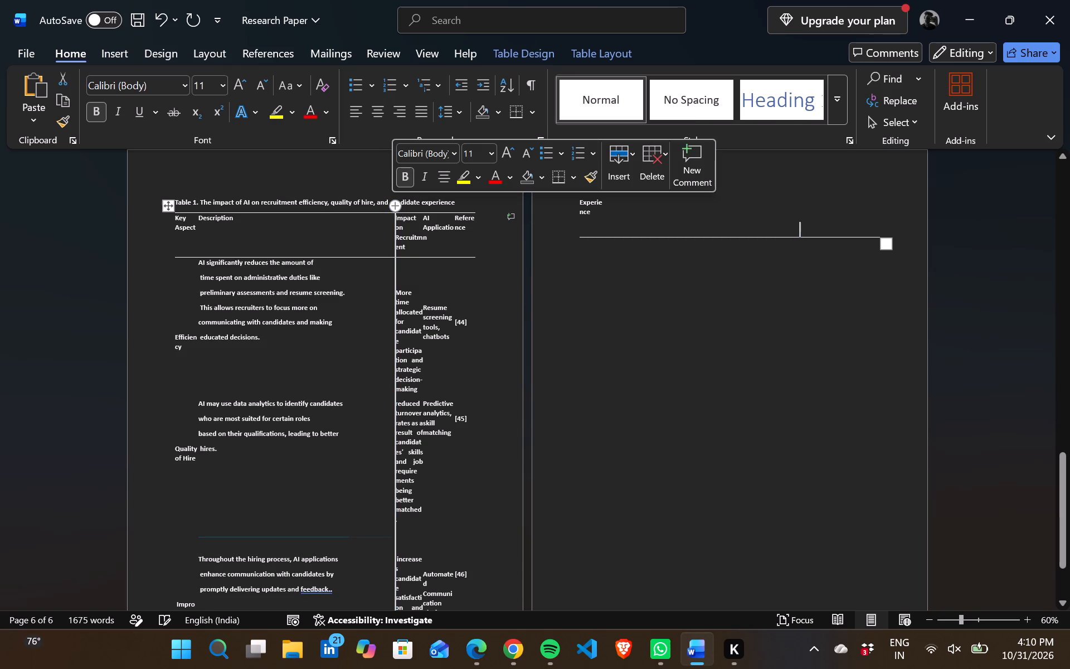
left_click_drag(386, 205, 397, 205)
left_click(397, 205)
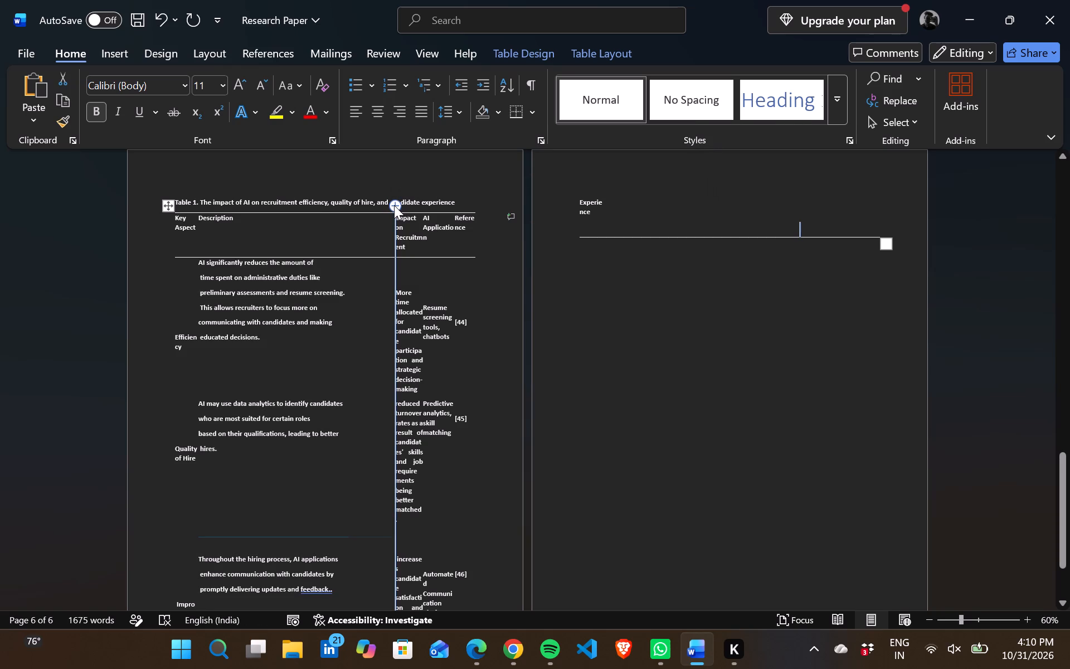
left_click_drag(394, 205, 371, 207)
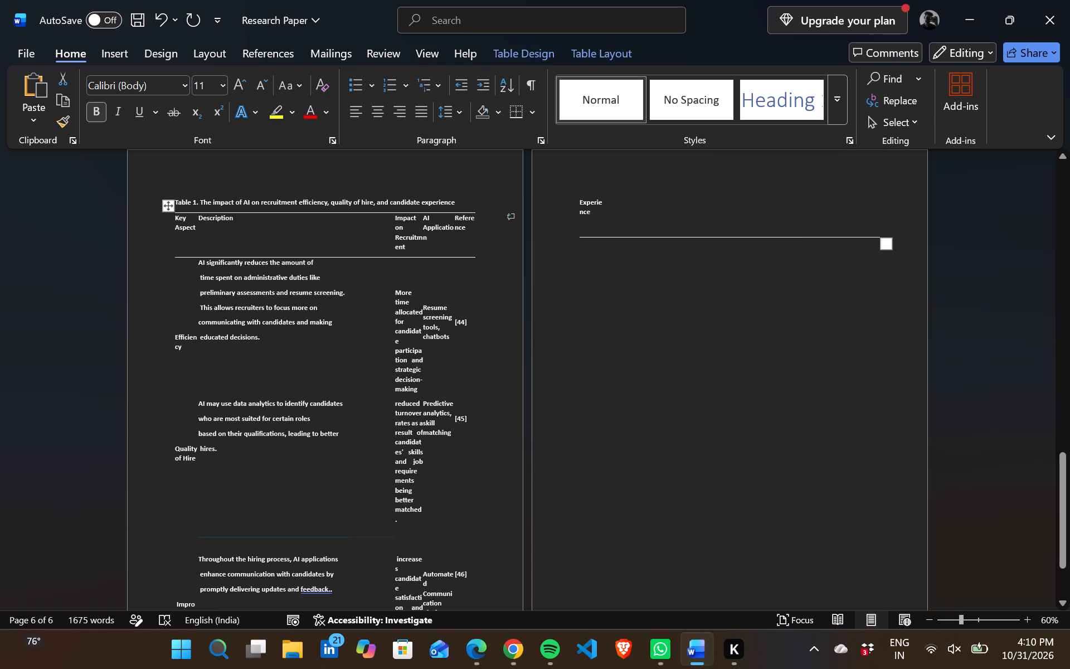
Examine how Table 1 is laid out across its two pages and look over the text pages before it.
scroll(420, 374, "down", 1)
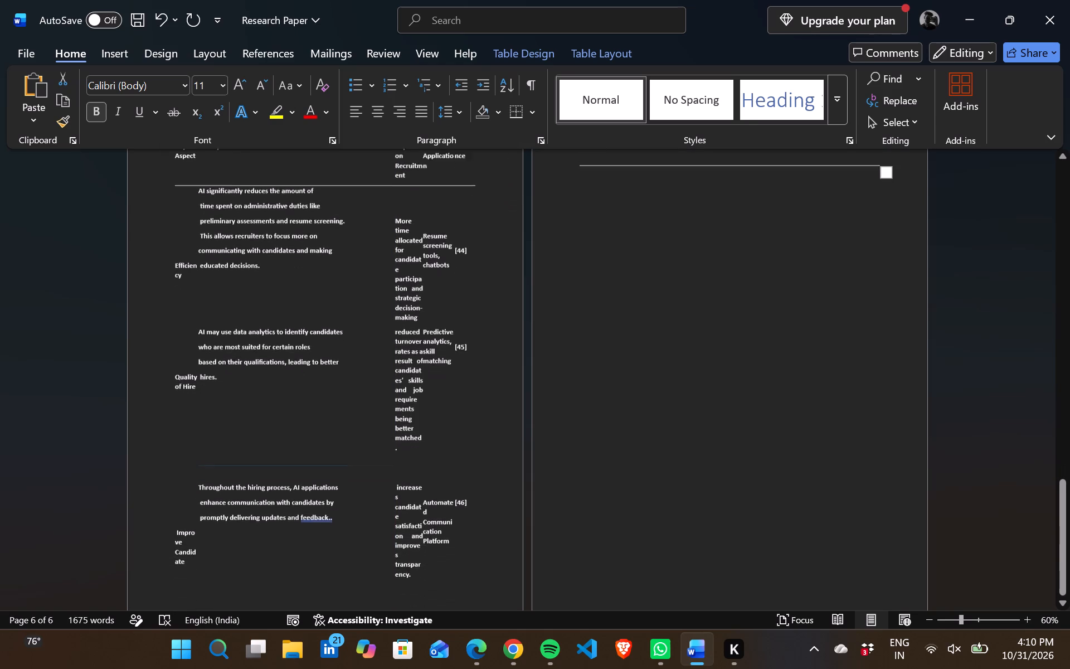
scroll(420, 374, "down", 1)
scroll(420, 374, "right", 1)
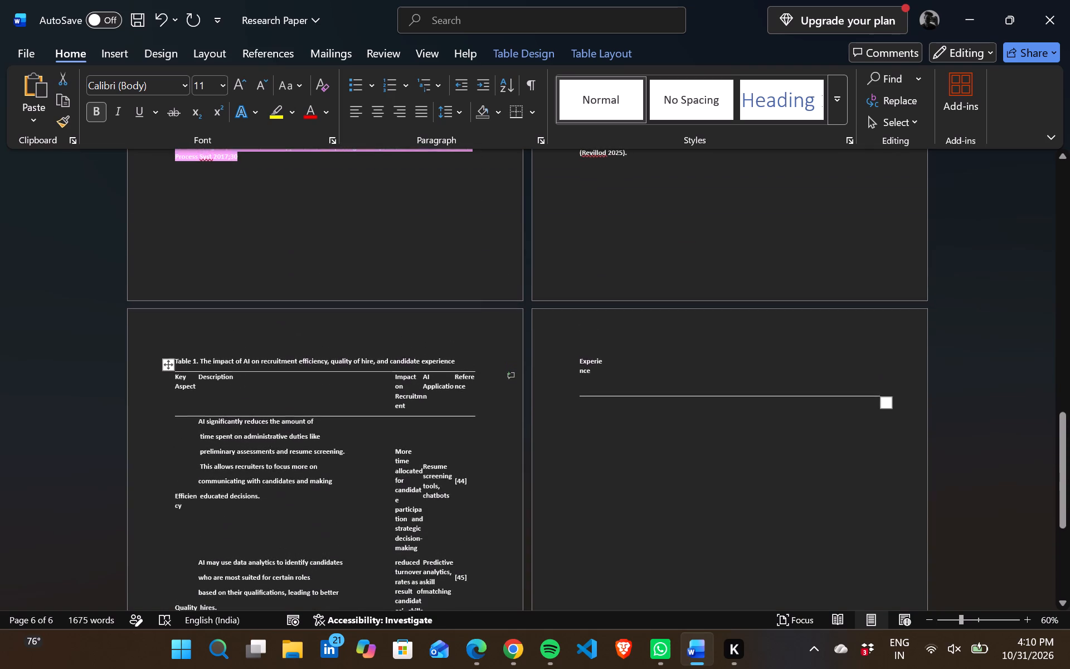
scroll(420, 374, "right", 1)
scroll(420, 374, "down", 3)
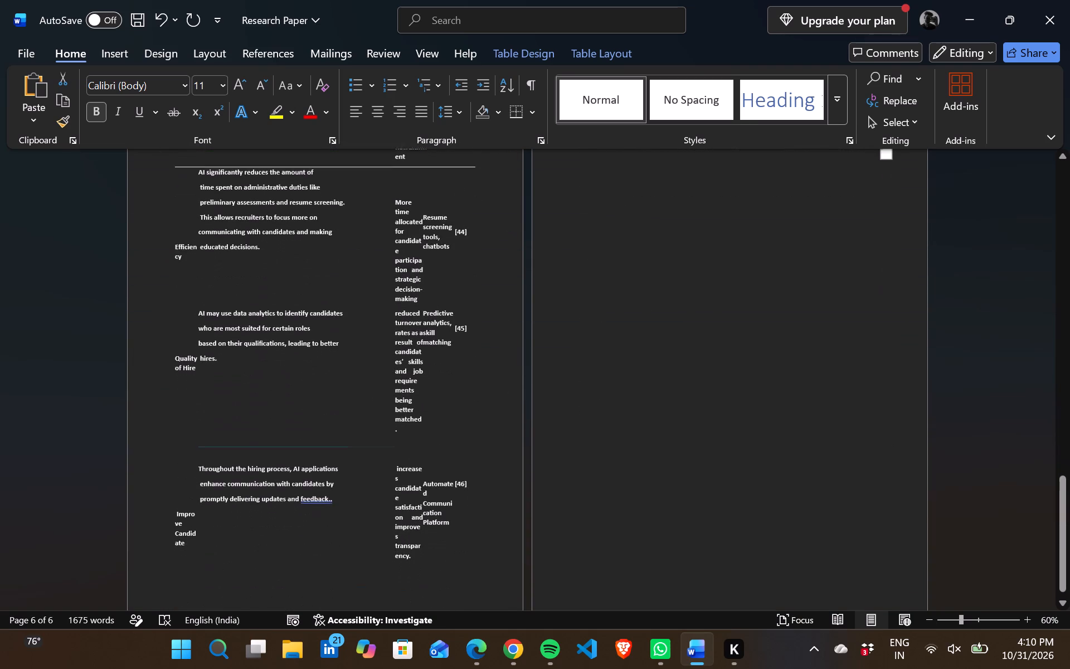
left_click(420, 374)
scroll(420, 374, "up", 2)
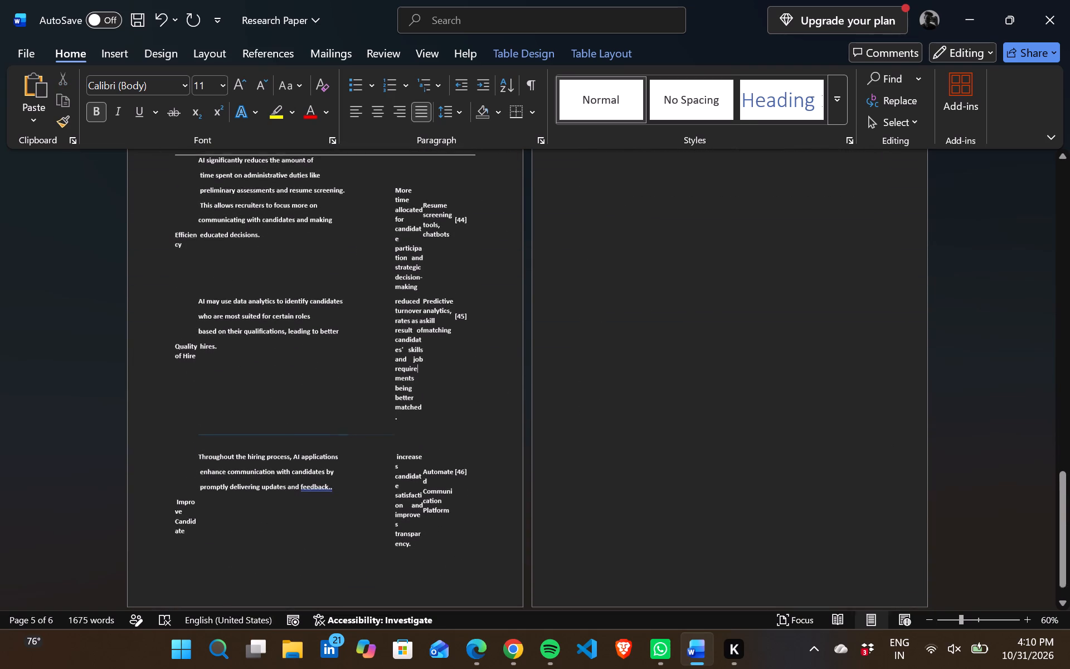
scroll(420, 374, "up", 3)
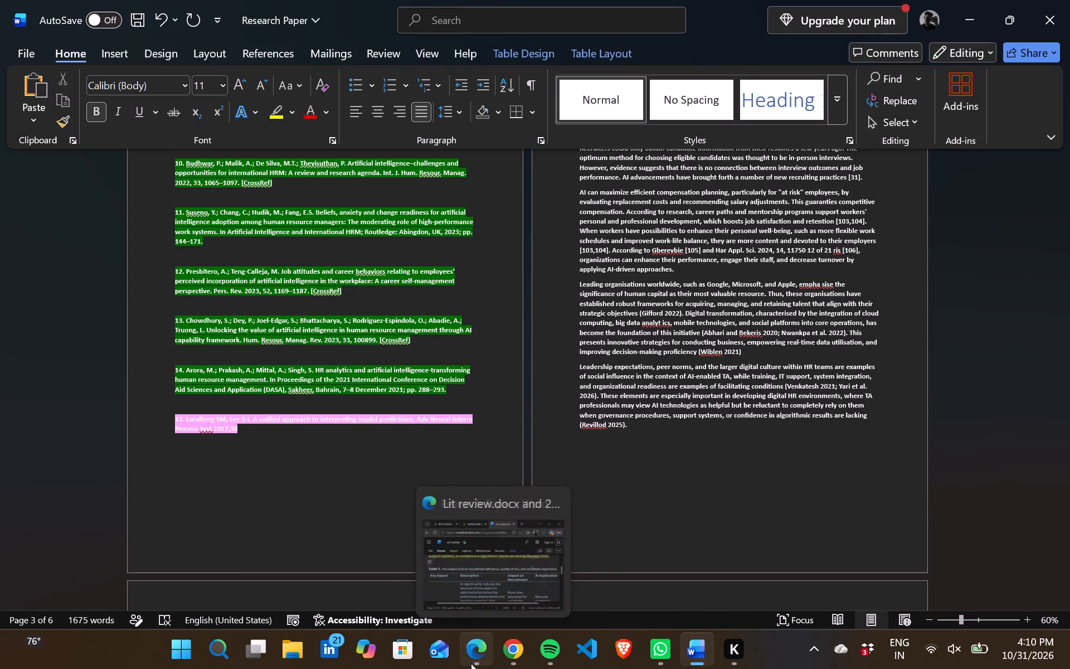
Switch to Edge and examine the layout of the original Table 1 in the Lit review document.
left_click(472, 645)
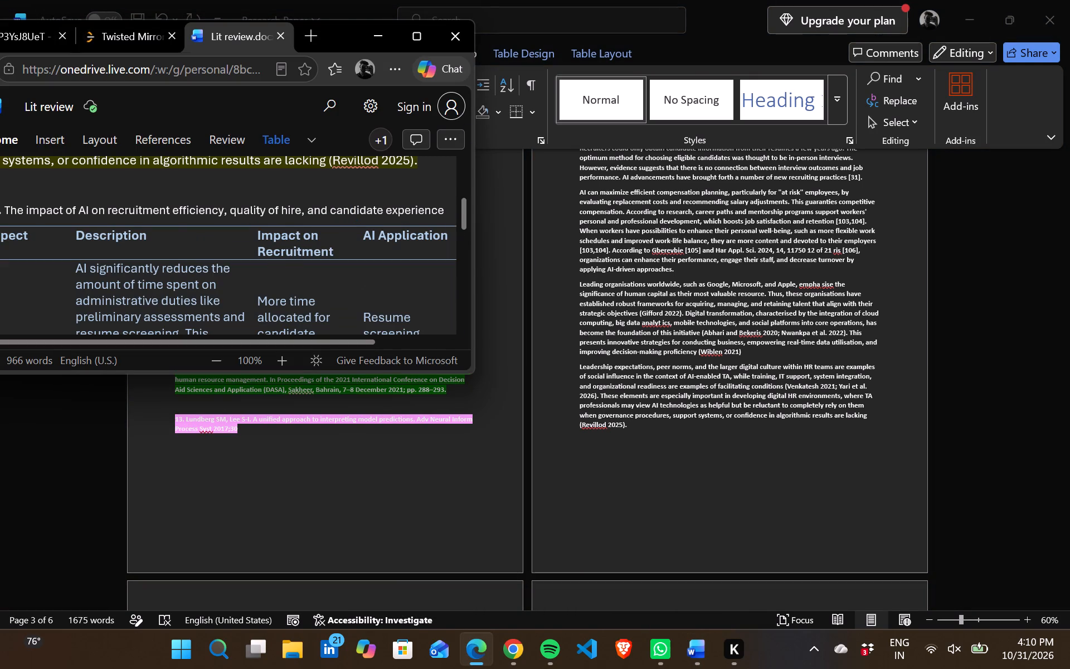
scroll(333, 266, "down", 4)
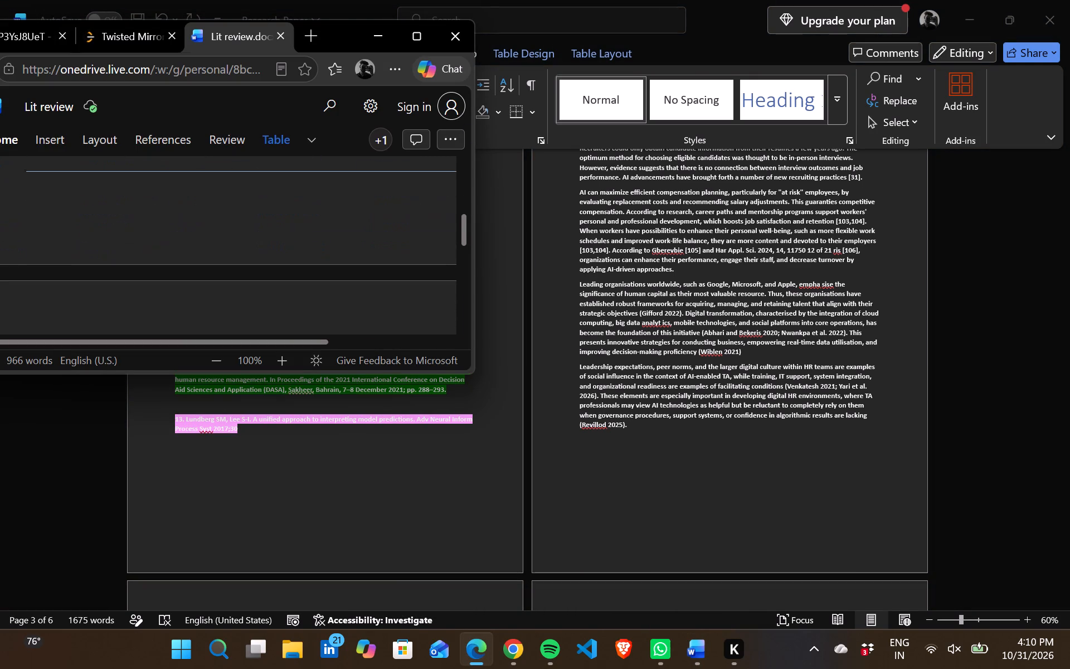
scroll(333, 266, "down", 1)
scroll(245, 230, "up", 1)
scroll(245, 230, "right", 1)
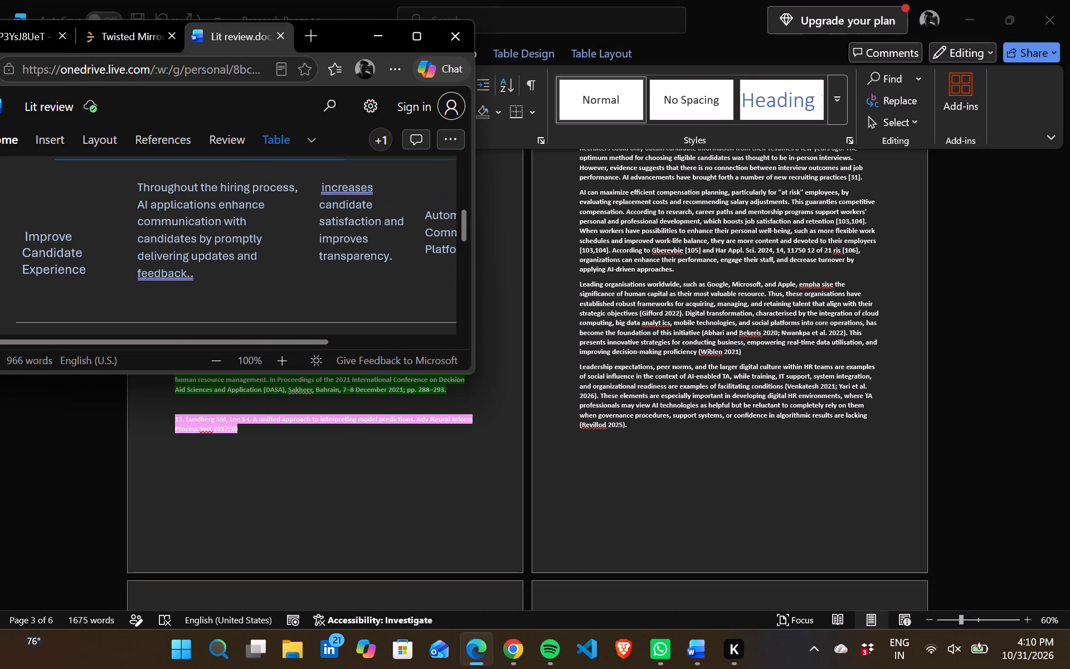
scroll(245, 230, "right", 1)
scroll(245, 230, "down", 1)
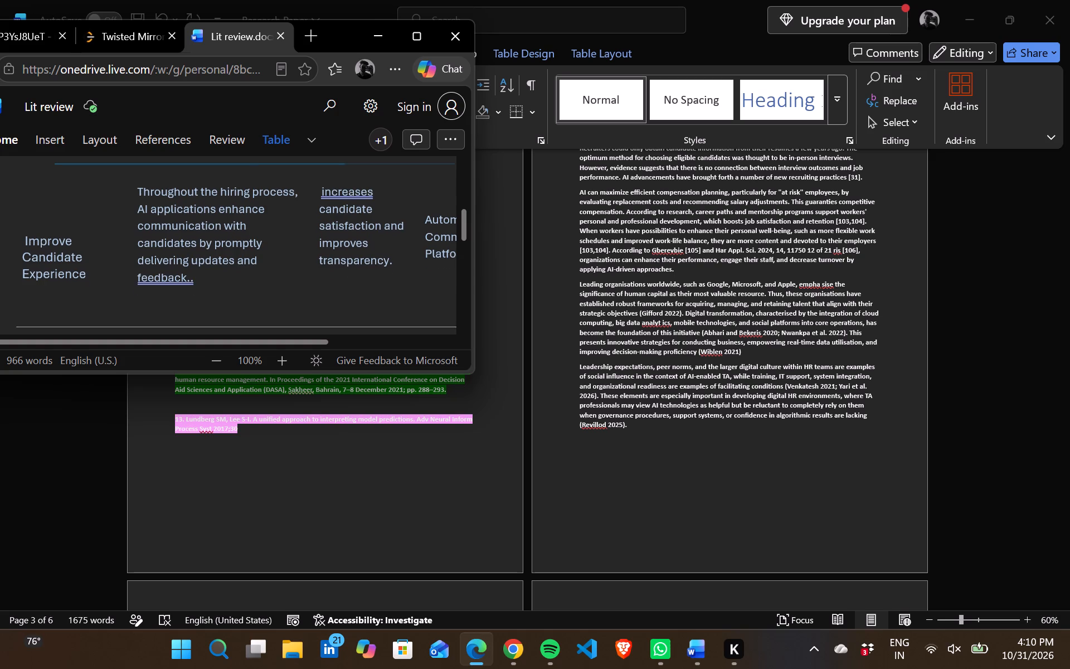
scroll(245, 230, "down", 1)
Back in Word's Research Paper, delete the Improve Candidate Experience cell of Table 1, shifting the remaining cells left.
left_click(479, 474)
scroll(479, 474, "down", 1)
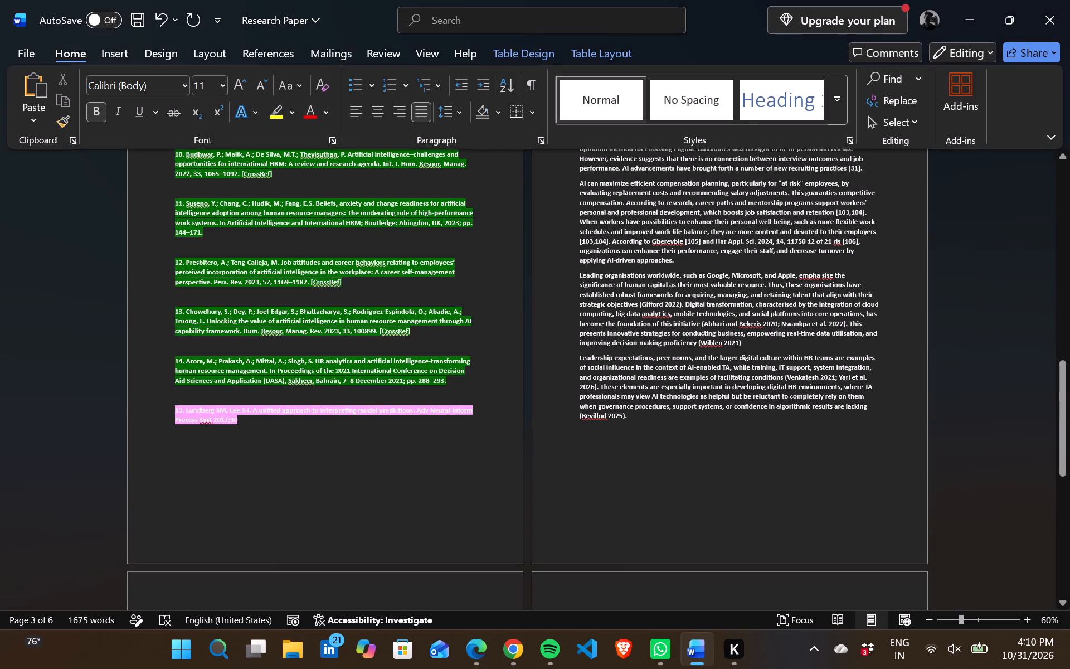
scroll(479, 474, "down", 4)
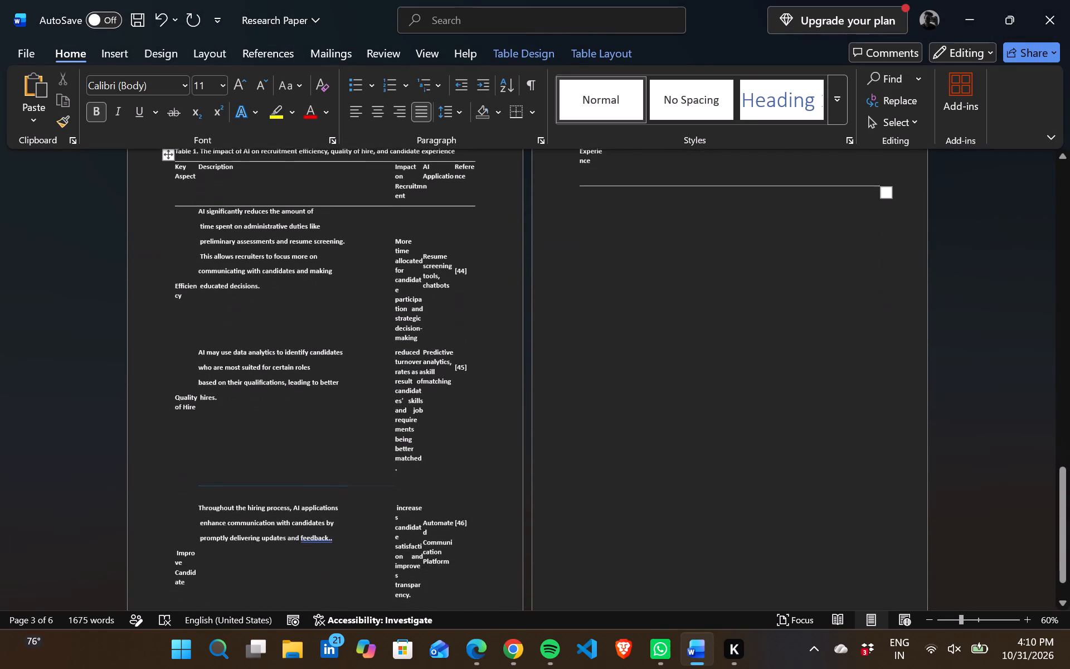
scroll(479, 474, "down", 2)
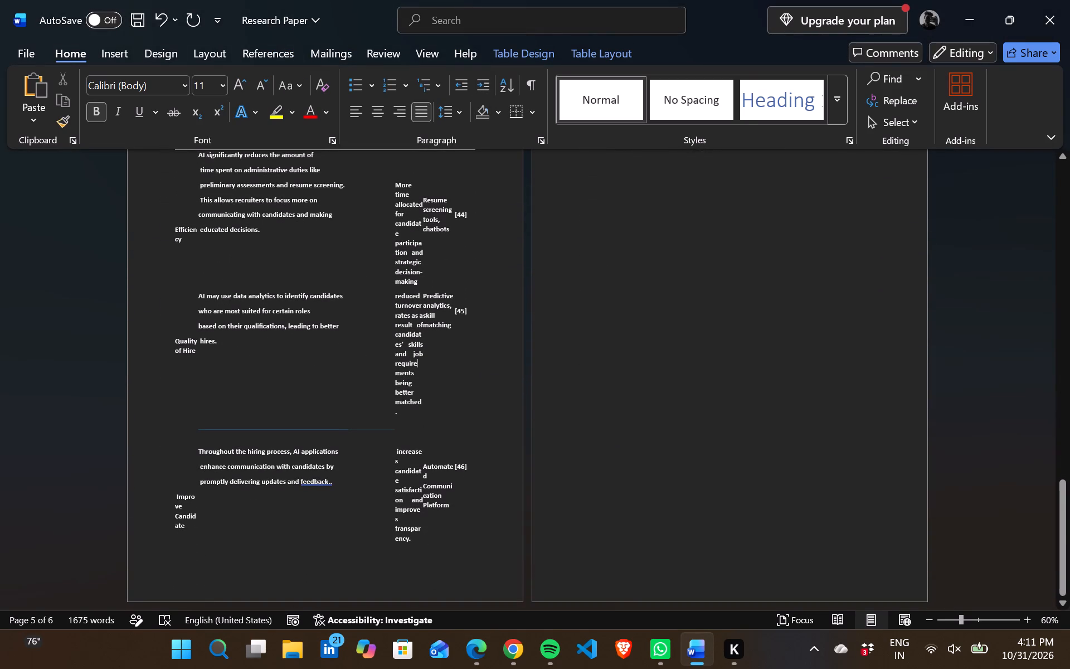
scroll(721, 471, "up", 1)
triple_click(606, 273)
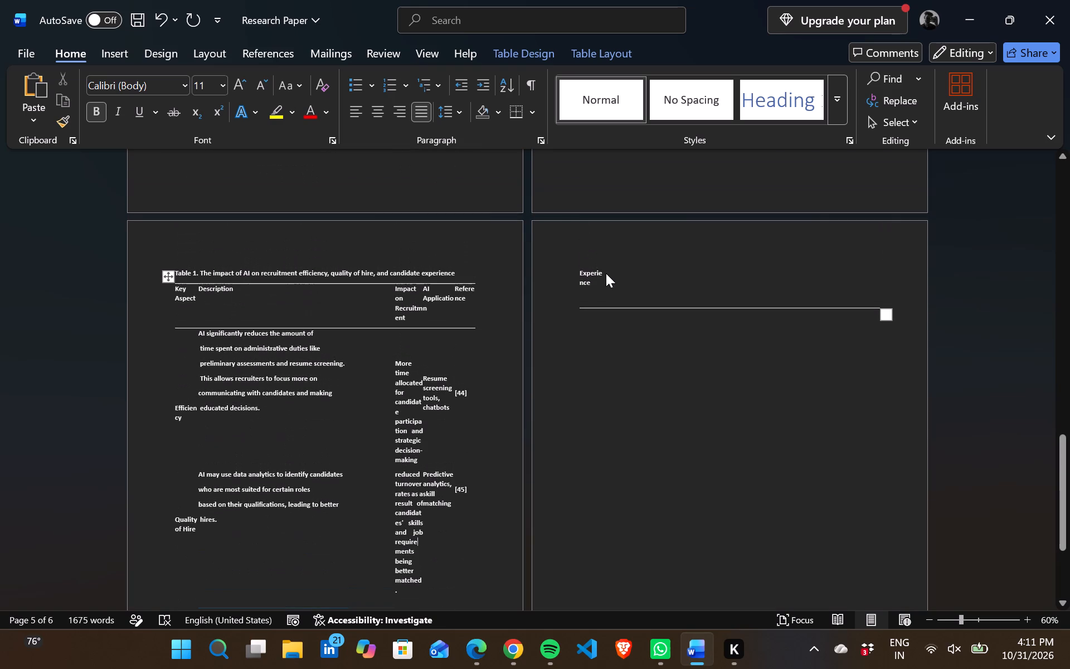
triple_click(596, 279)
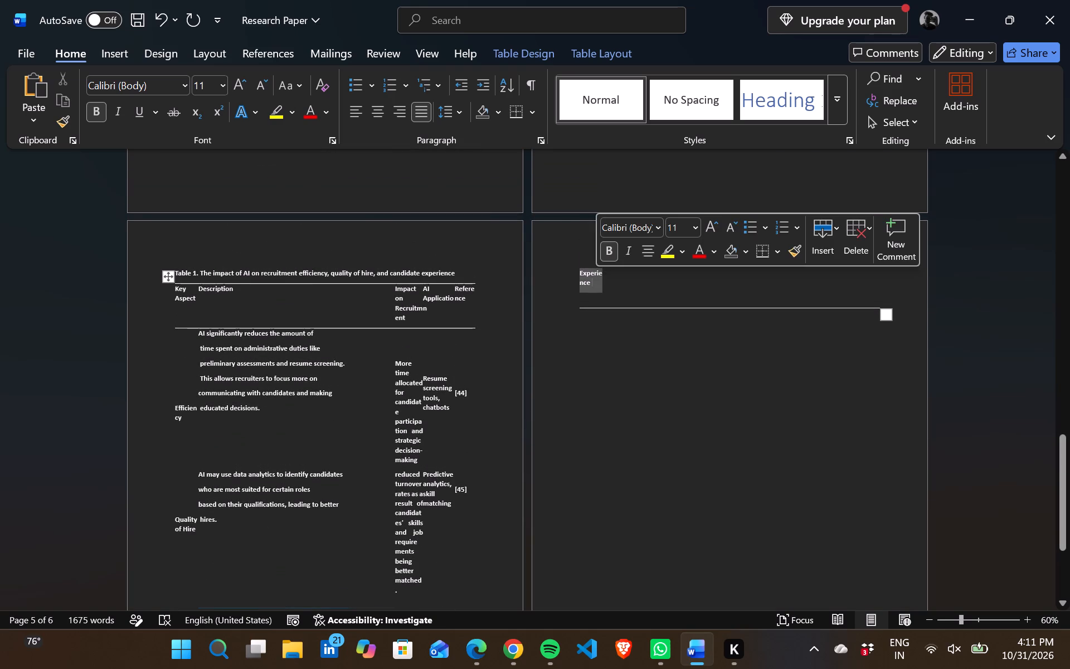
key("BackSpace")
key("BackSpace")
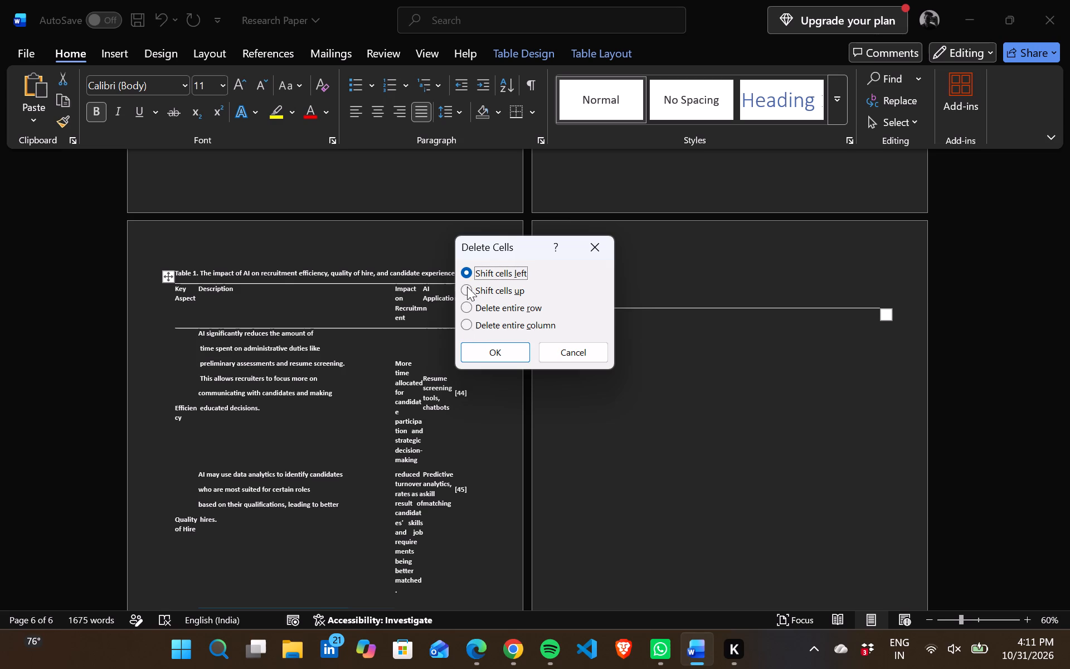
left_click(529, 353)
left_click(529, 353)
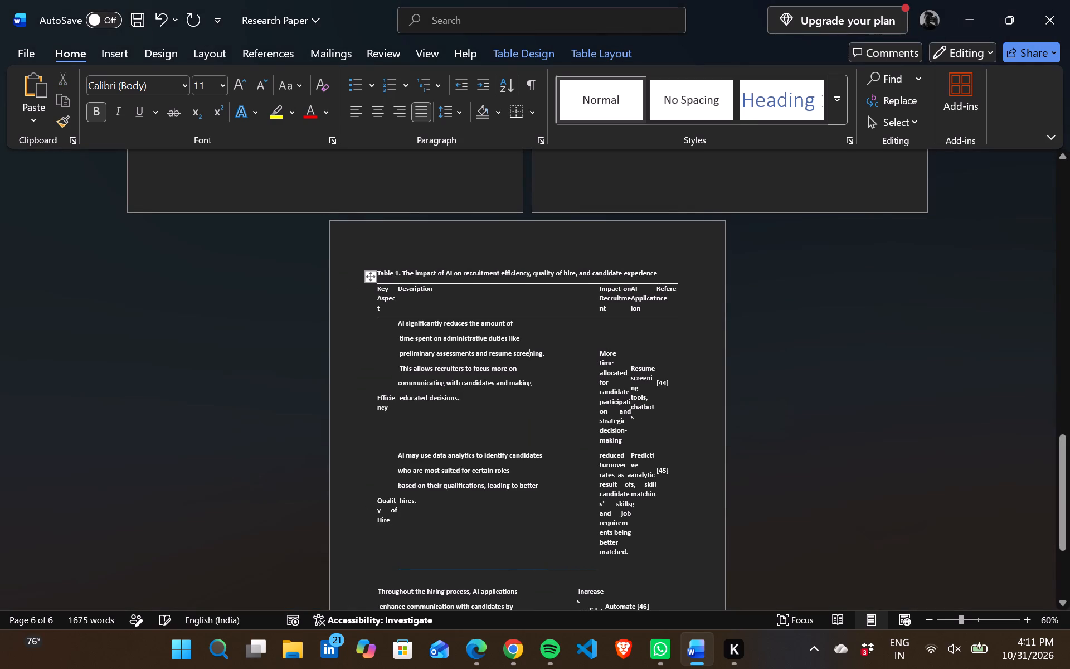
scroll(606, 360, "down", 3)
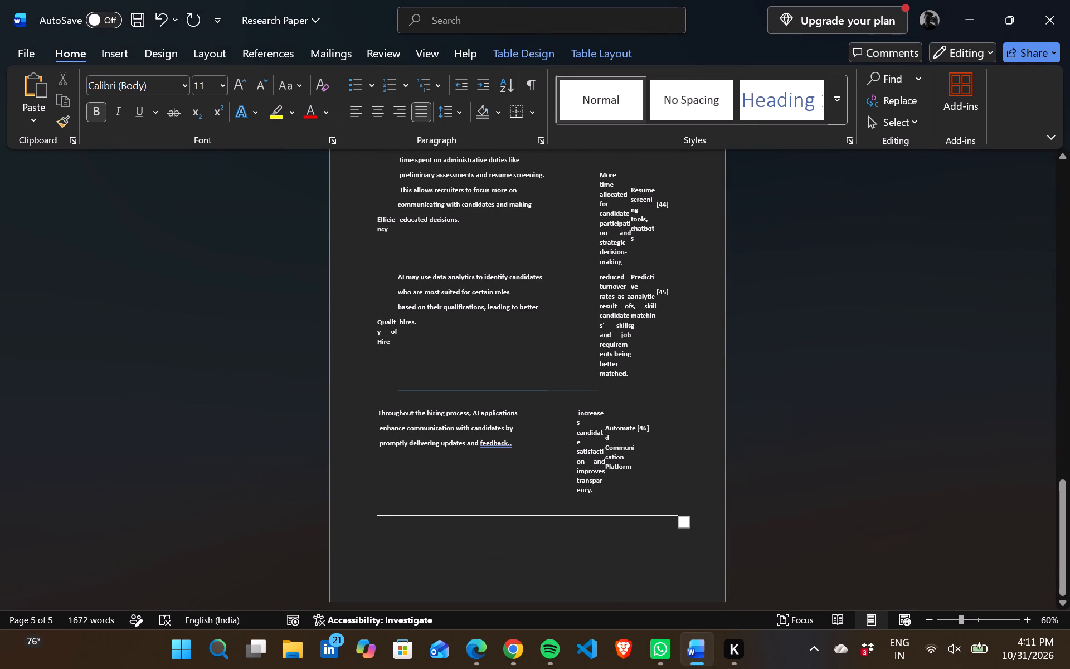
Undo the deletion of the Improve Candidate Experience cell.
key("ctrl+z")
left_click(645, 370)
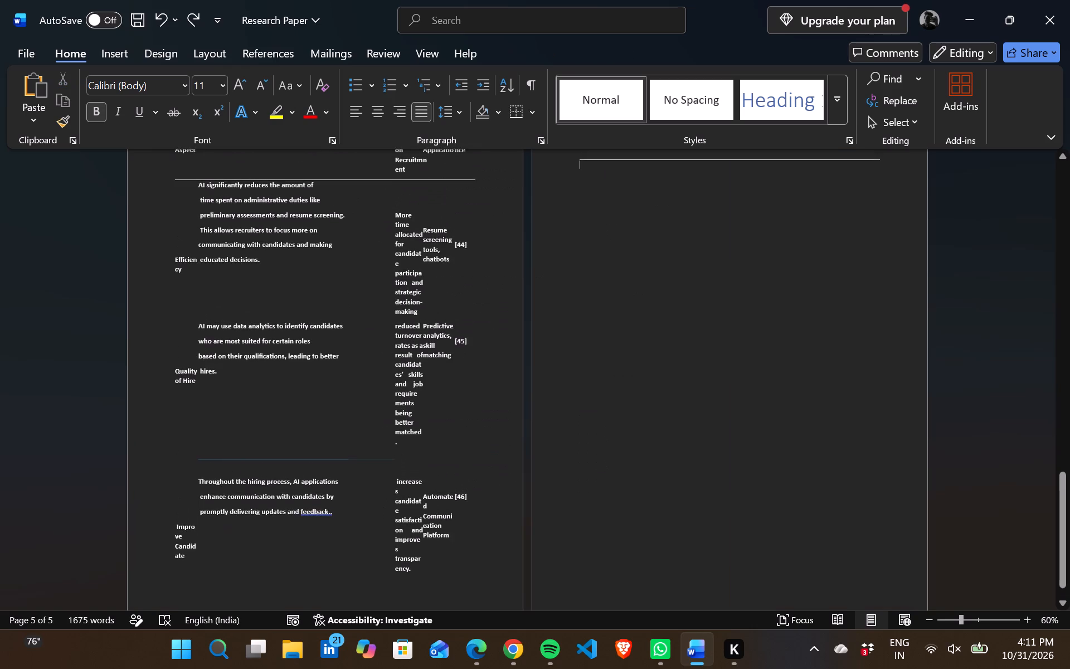
Trim the overflowing word "Experience" to "Expe" in the last Key Aspect cell of Table 1.
scroll(645, 370, "up", 1)
left_click(599, 240)
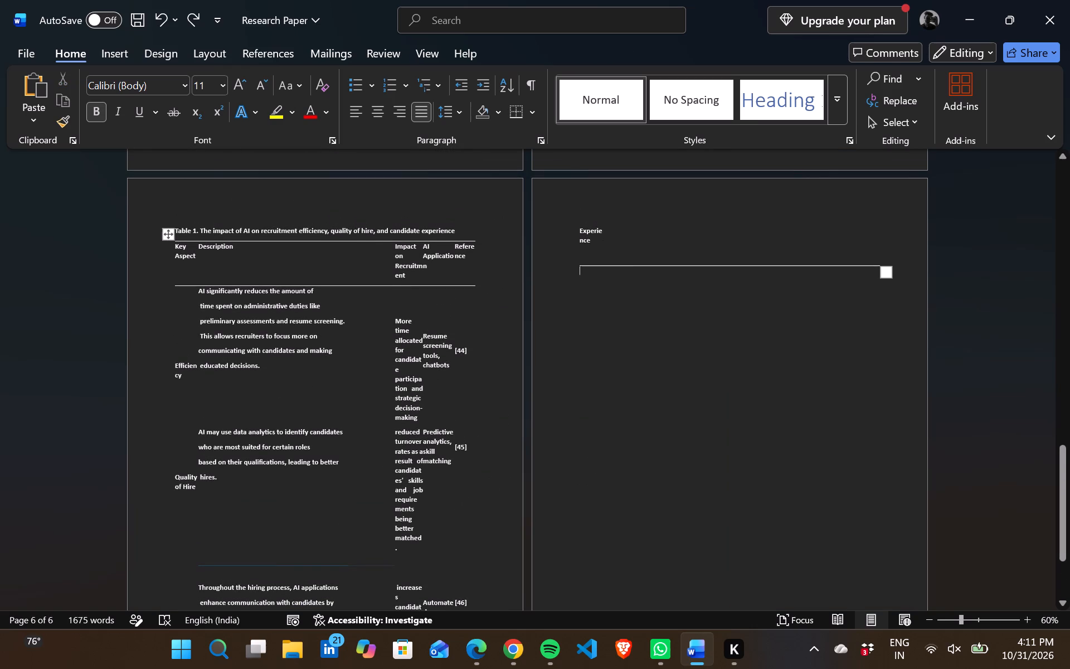
key("BackSpace")
key("BackSpace")
key("BackSpace")
key("BackSpace")
key("BackSpace")
key("BackSpace")
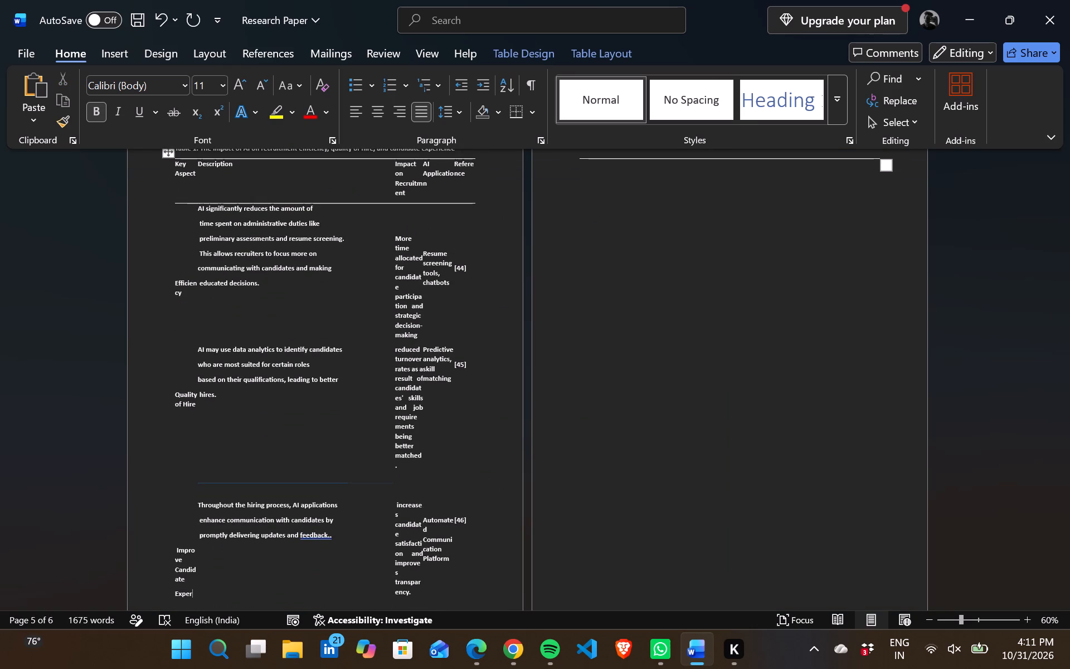
key("BackSpace")
Widen Table 1's Key Aspect column slightly by moving its boundary with the Description column.
scroll(750, 322, "down", 1)
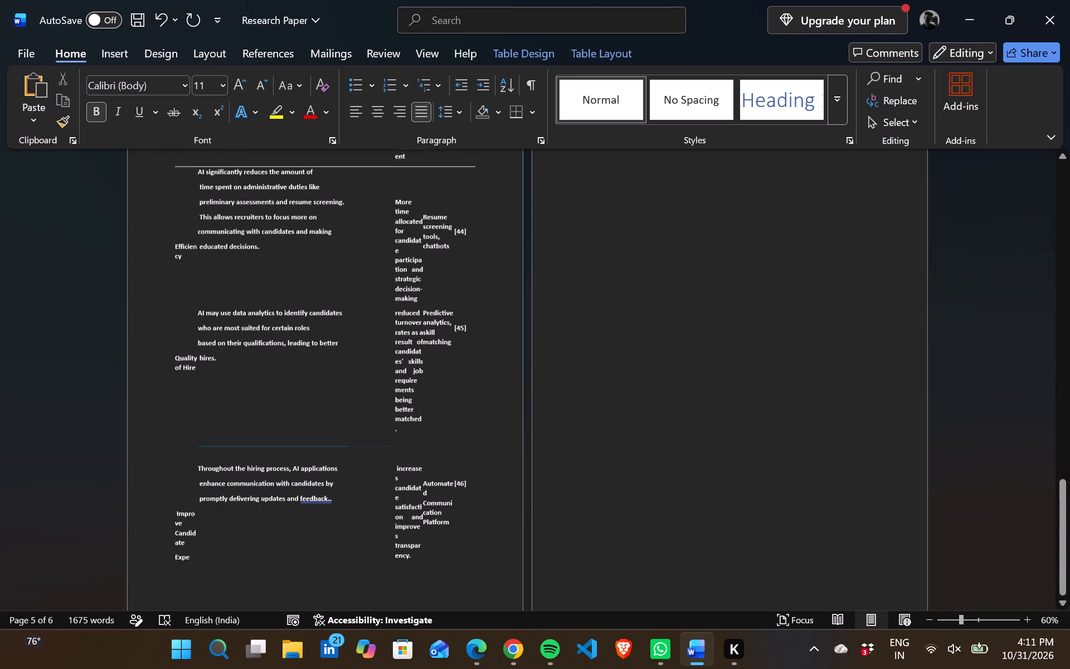
scroll(750, 322, "down", 1)
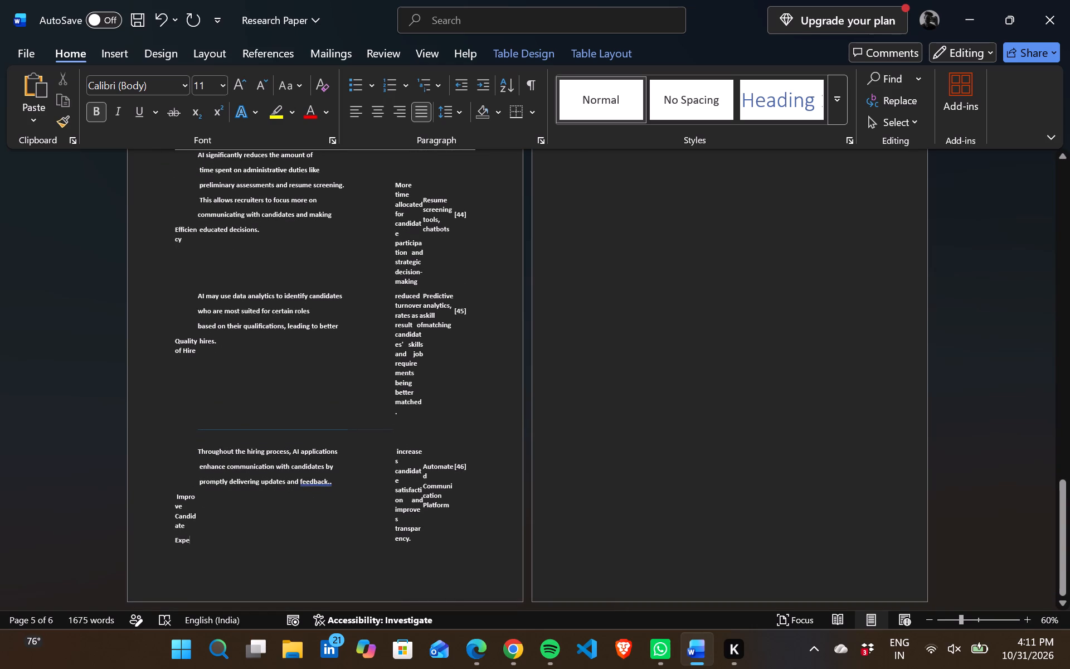
left_click(194, 426)
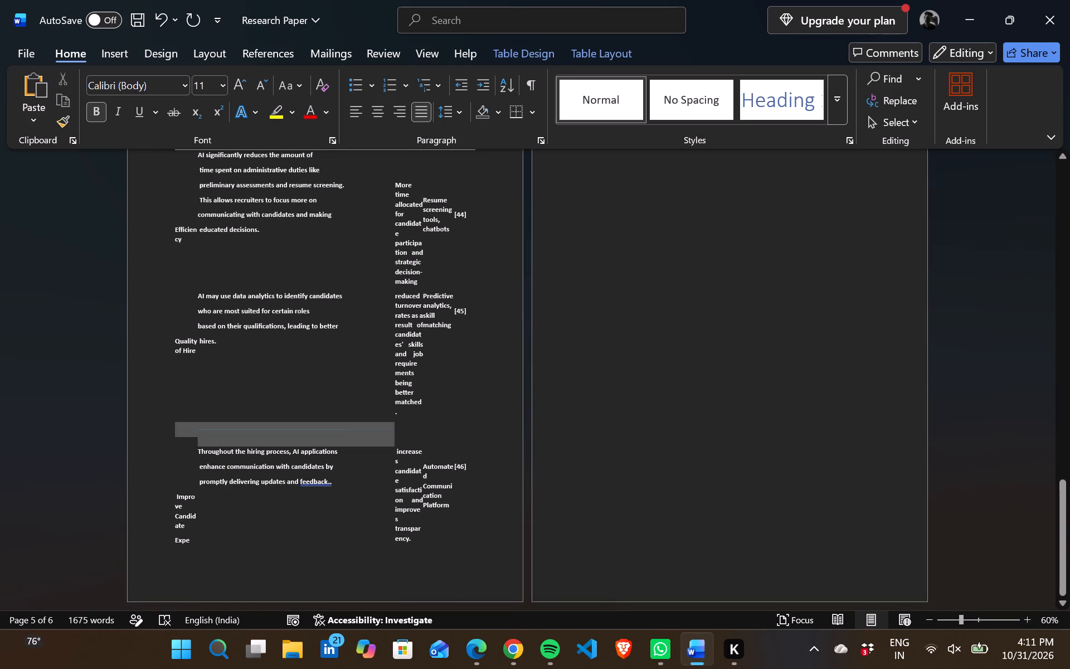
left_click(192, 430)
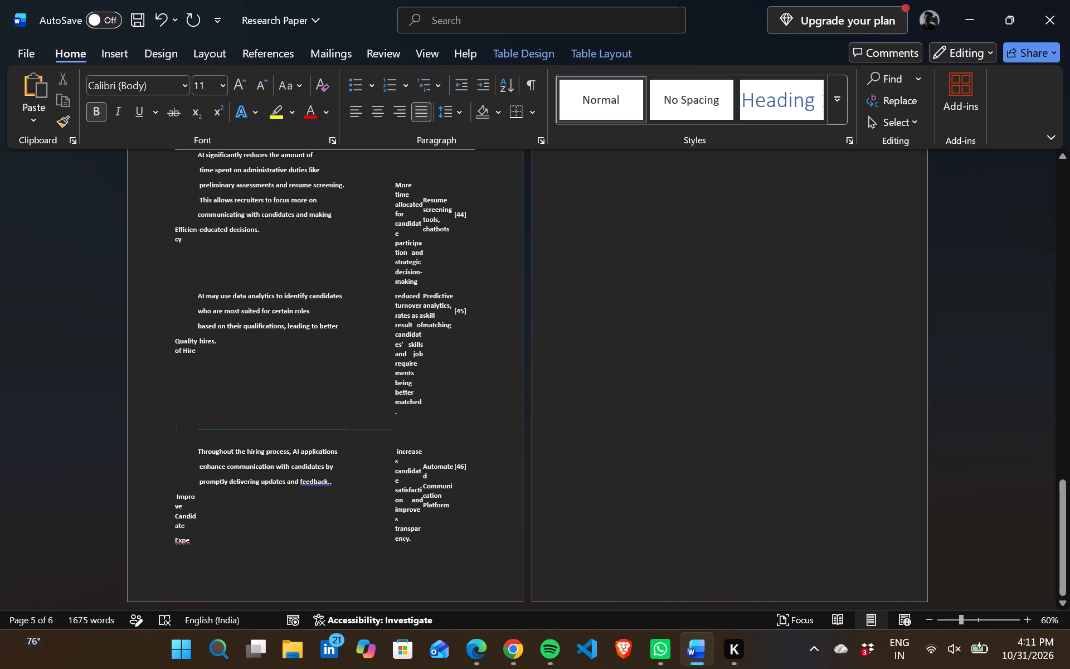
left_click_drag(197, 428, 215, 426)
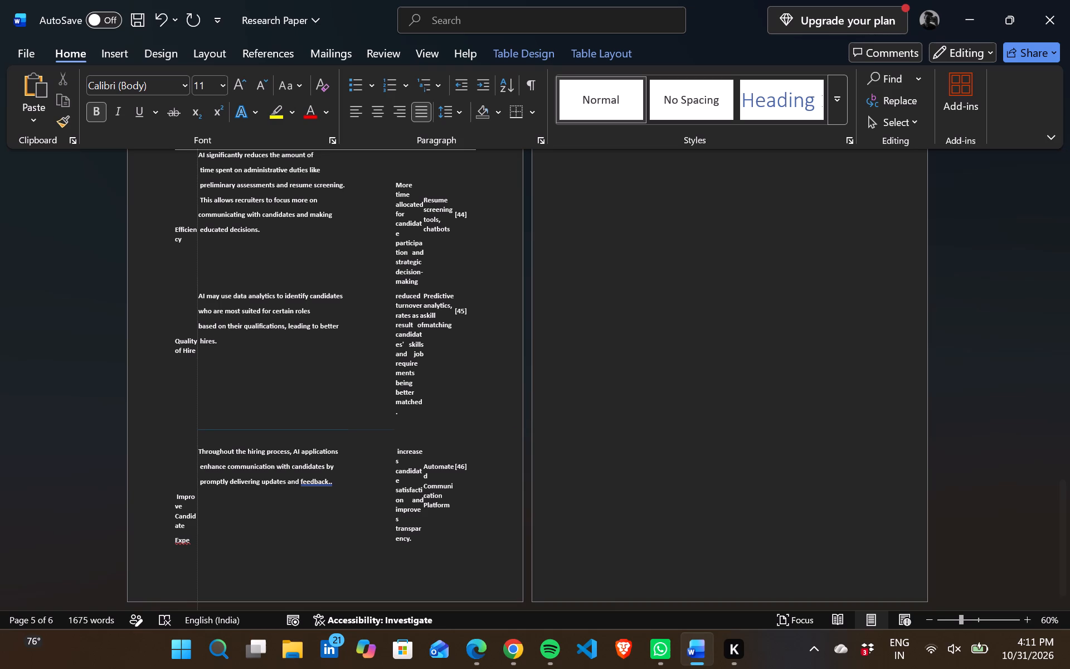
left_click_drag(215, 426, 226, 424)
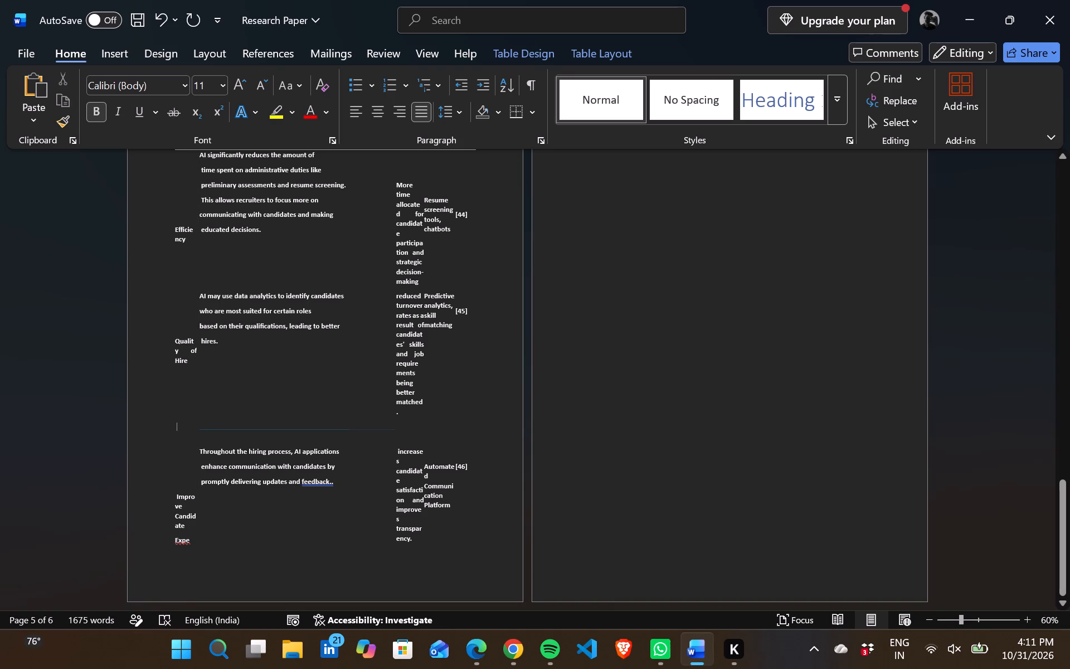
scroll(205, 404, "up", 2)
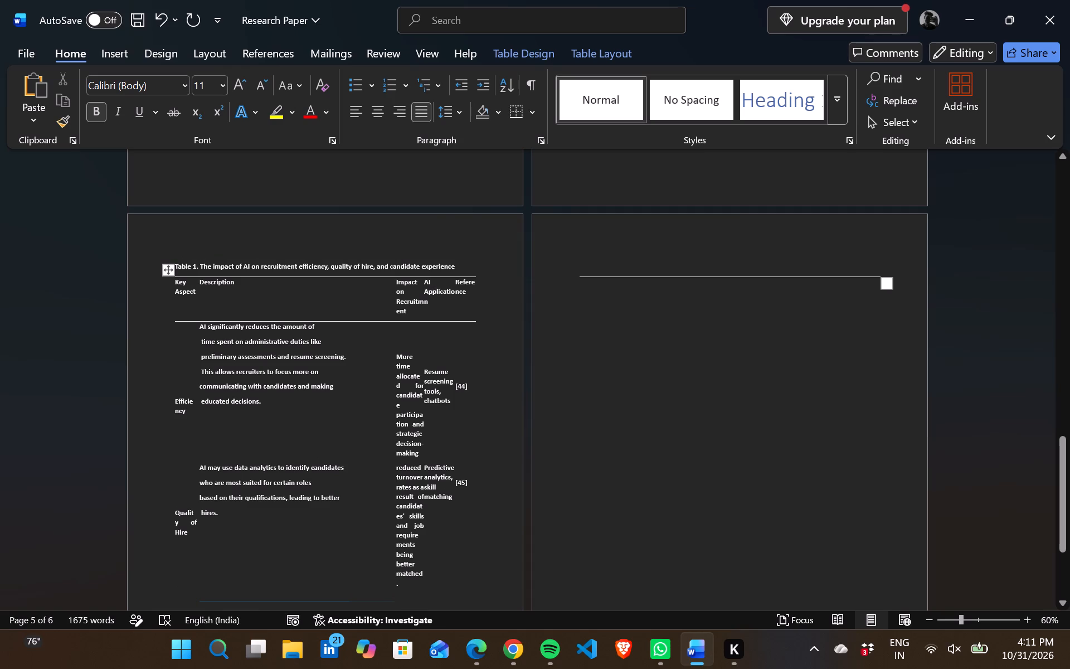
Widen Table 1's Impact on Recruitment column by moving its boundary with the Description column toward the Description text.
left_click_drag(395, 296, 351, 302)
left_click_drag(393, 294, 390, 294)
left_click_drag(390, 294, 356, 299)
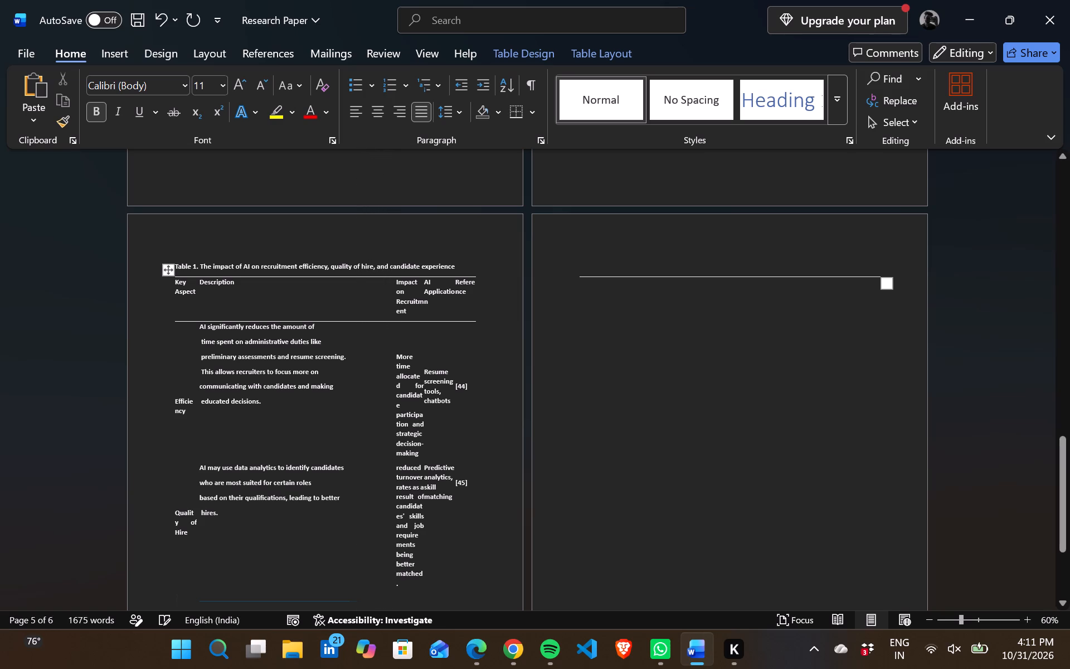
scroll(356, 299, "down", 1)
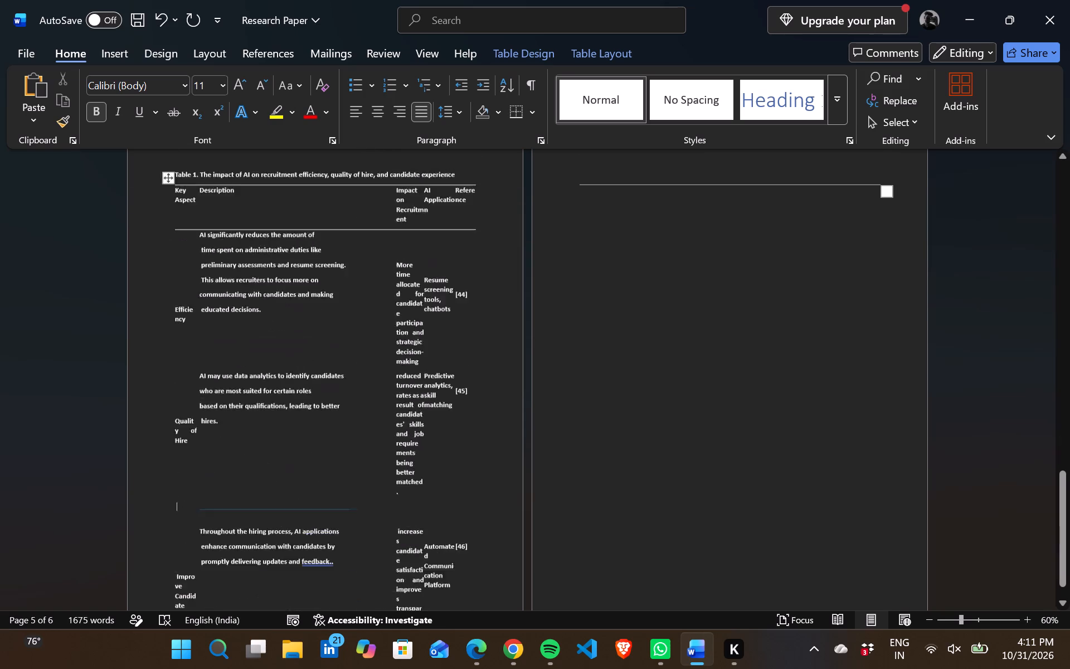
scroll(356, 299, "down", 1)
scroll(356, 299, "up", 3)
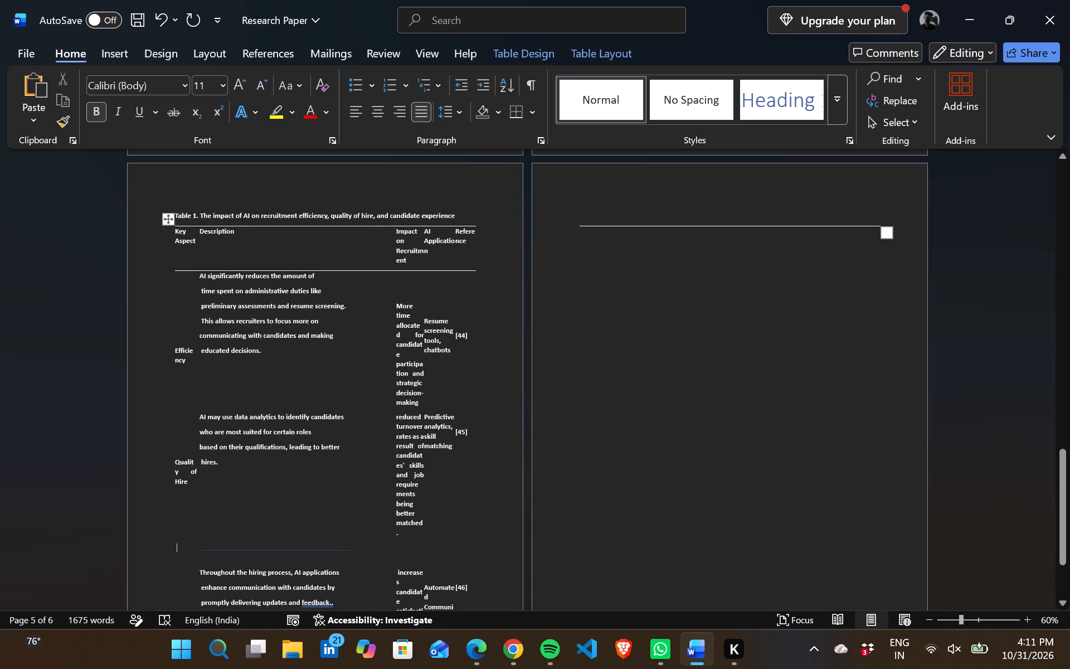
left_click(394, 234)
left_click_drag(394, 234, 349, 238)
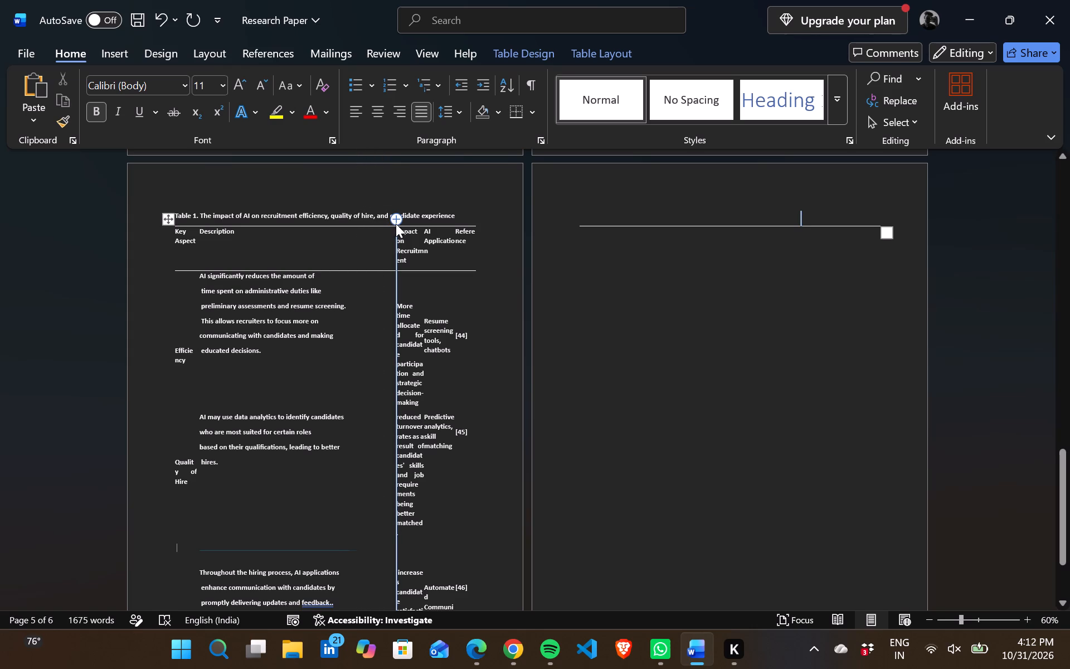
left_click_drag(396, 224, 395, 216)
left_click(395, 216)
left_click_drag(397, 220, 373, 220)
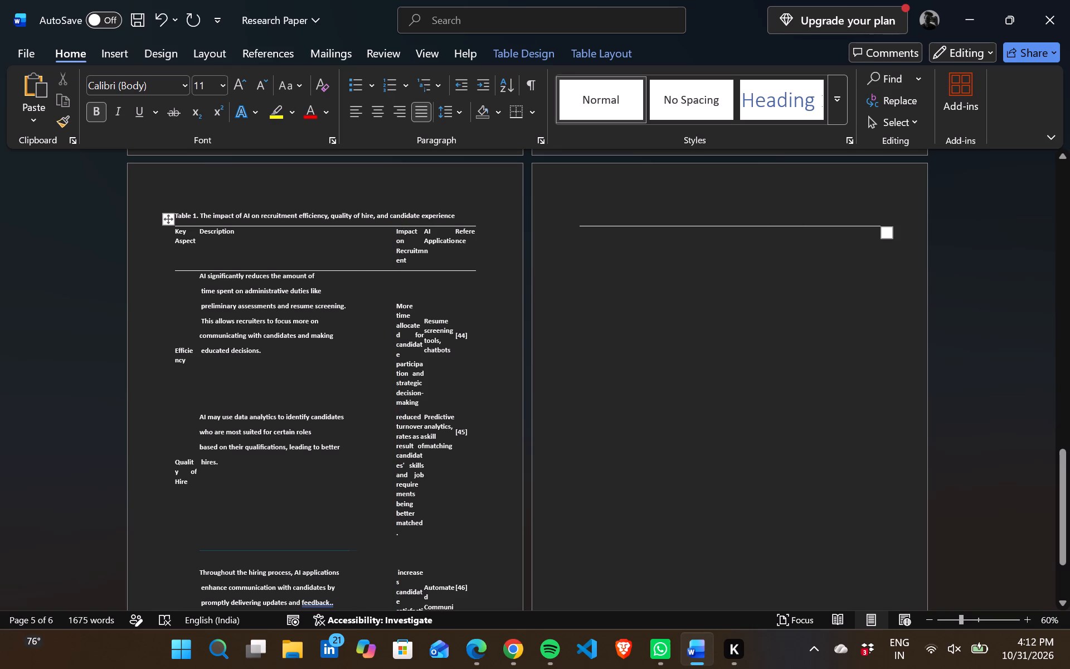
left_click(396, 230)
left_click_drag(396, 230, 420, 235)
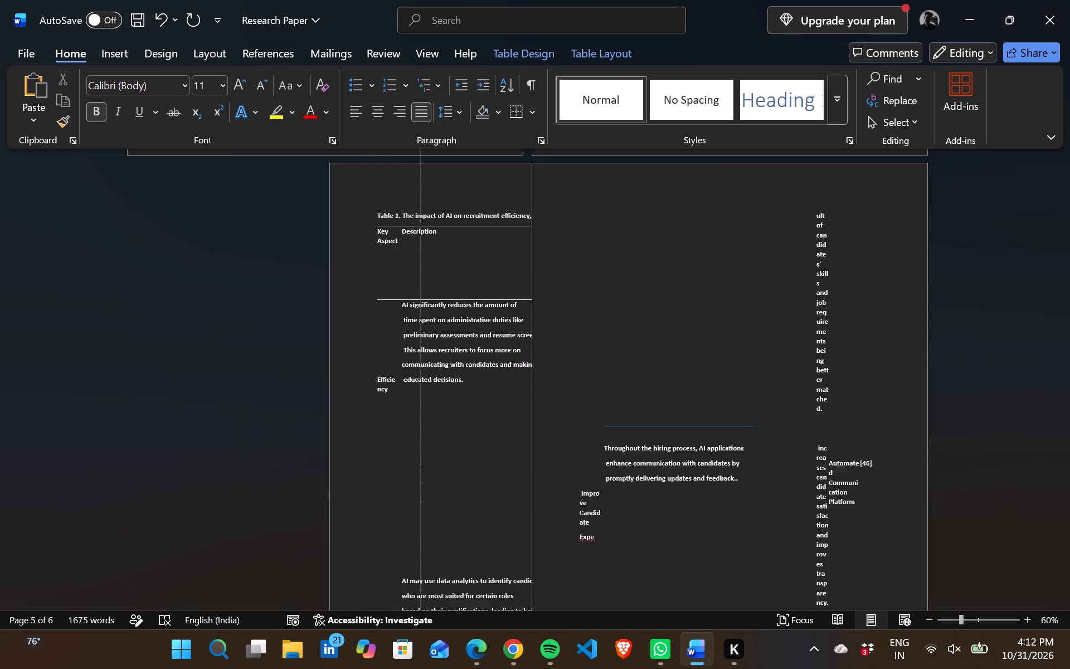
left_click_drag(420, 235, 367, 249)
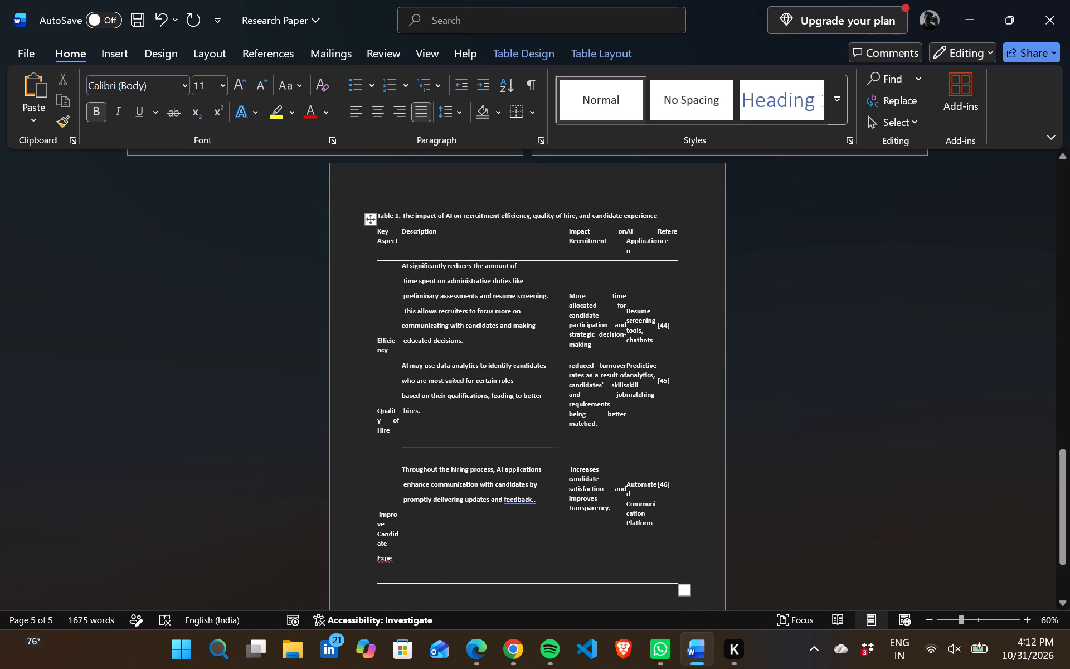
left_click(827, 323)
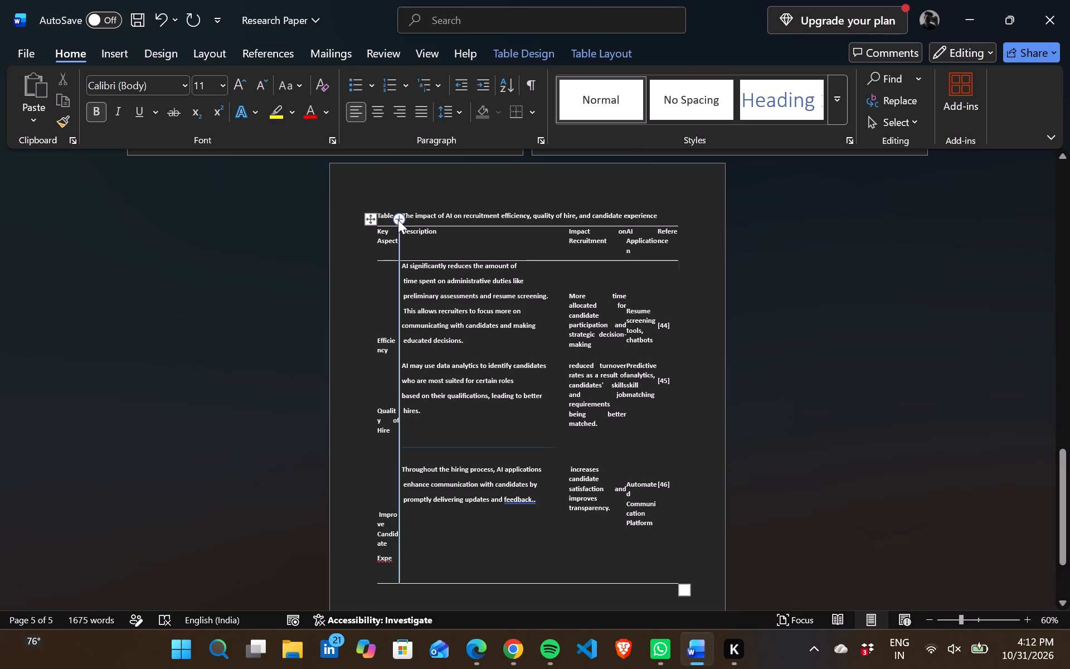
Move the boundary between Table 1's Key Aspect and Description columns further toward the Description column to give Key Aspect more room.
left_click(398, 218)
left_click_drag(398, 218, 422, 219)
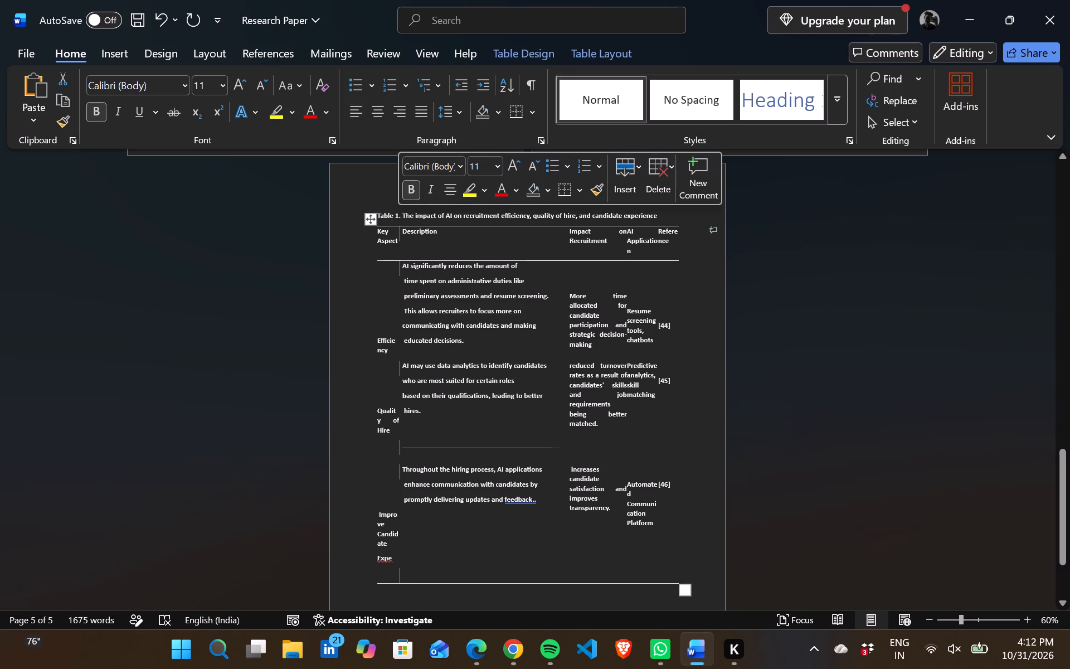
left_click(263, 367)
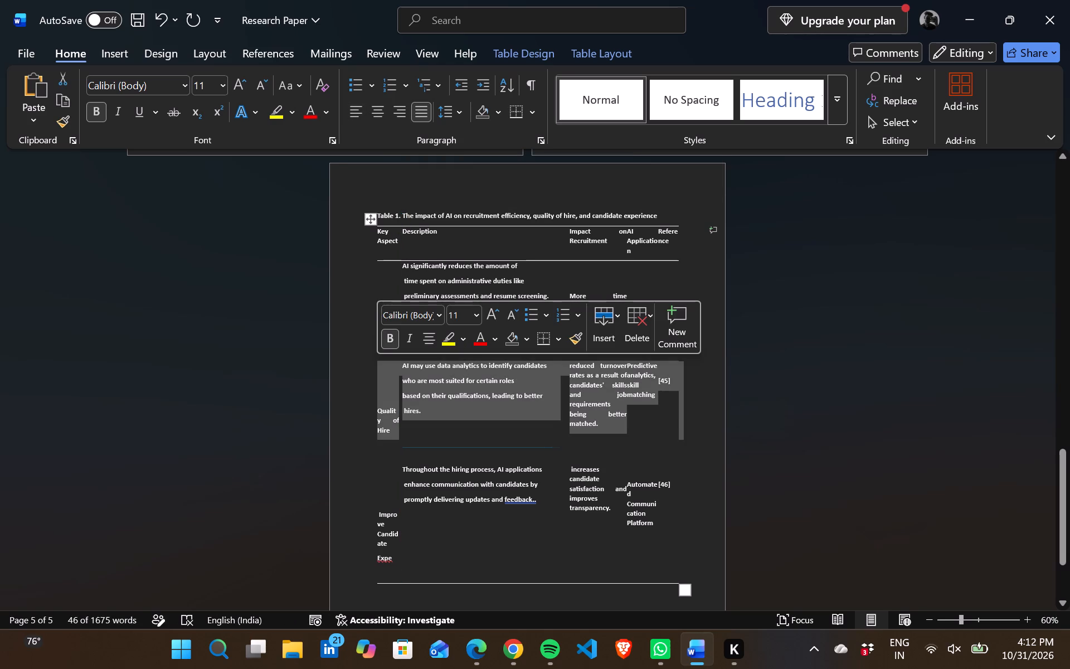
left_click(827, 406)
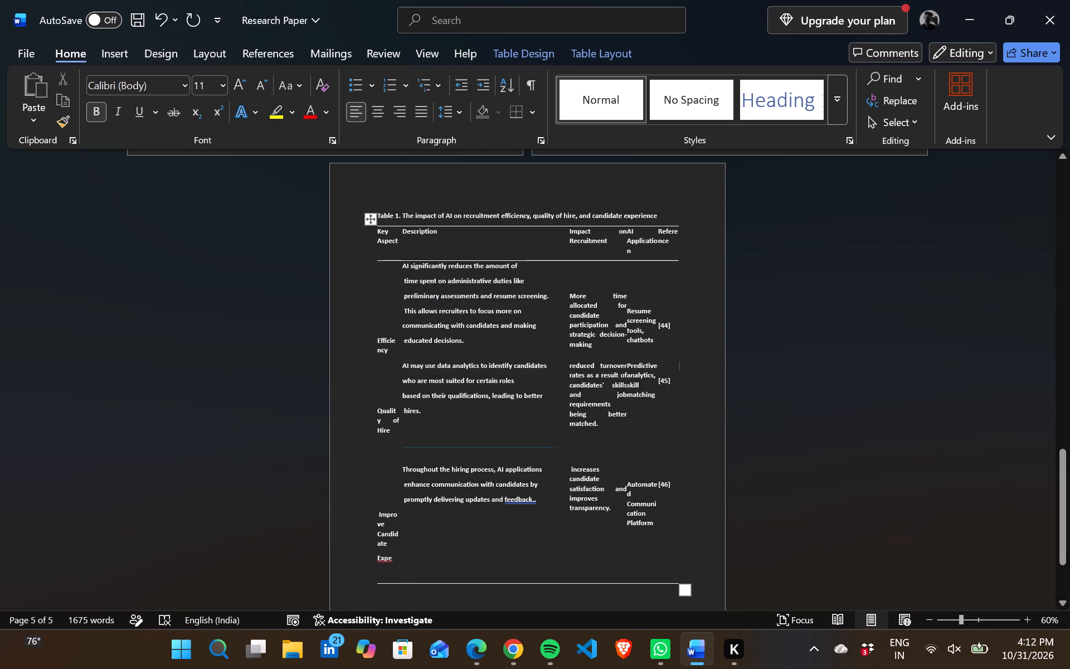
left_click(402, 233)
left_click_drag(402, 233, 415, 233)
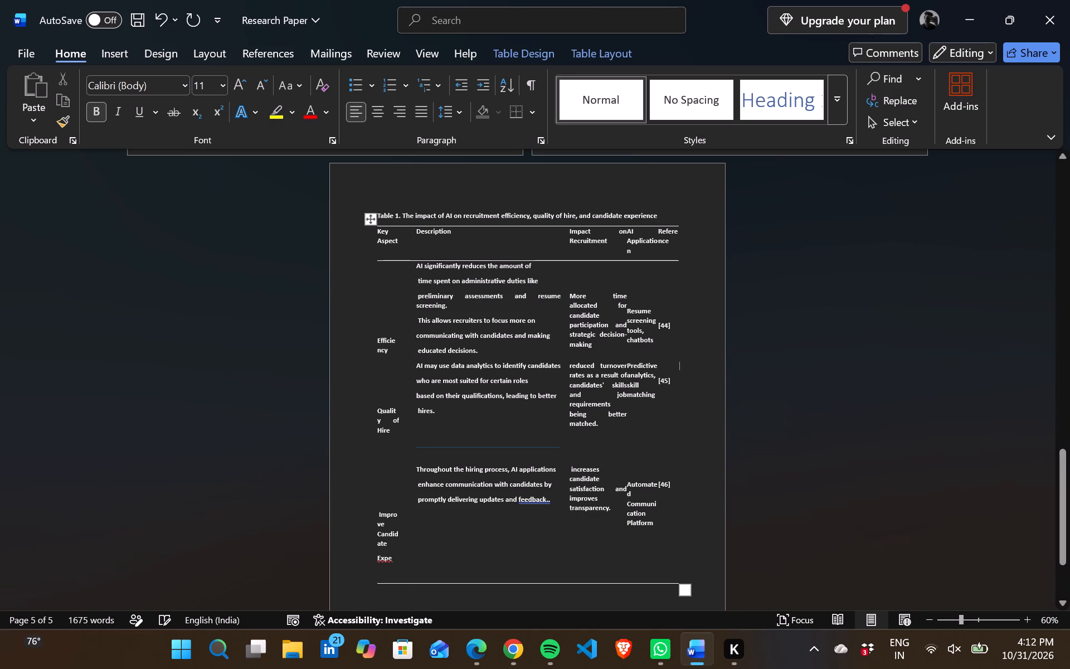
left_click(241, 368)
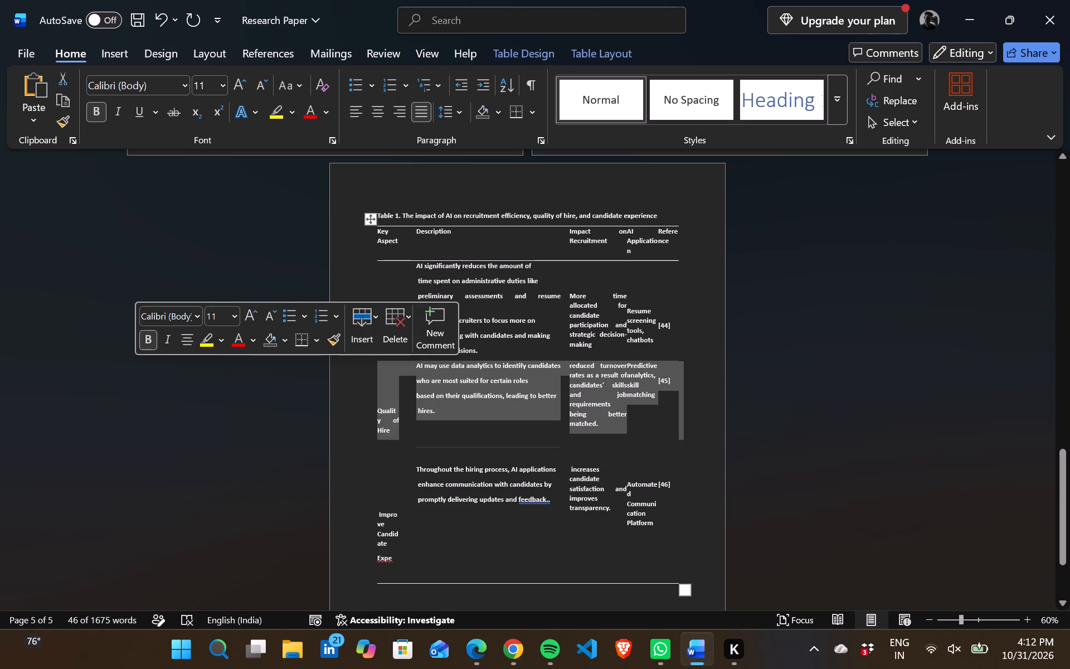
left_click(880, 348)
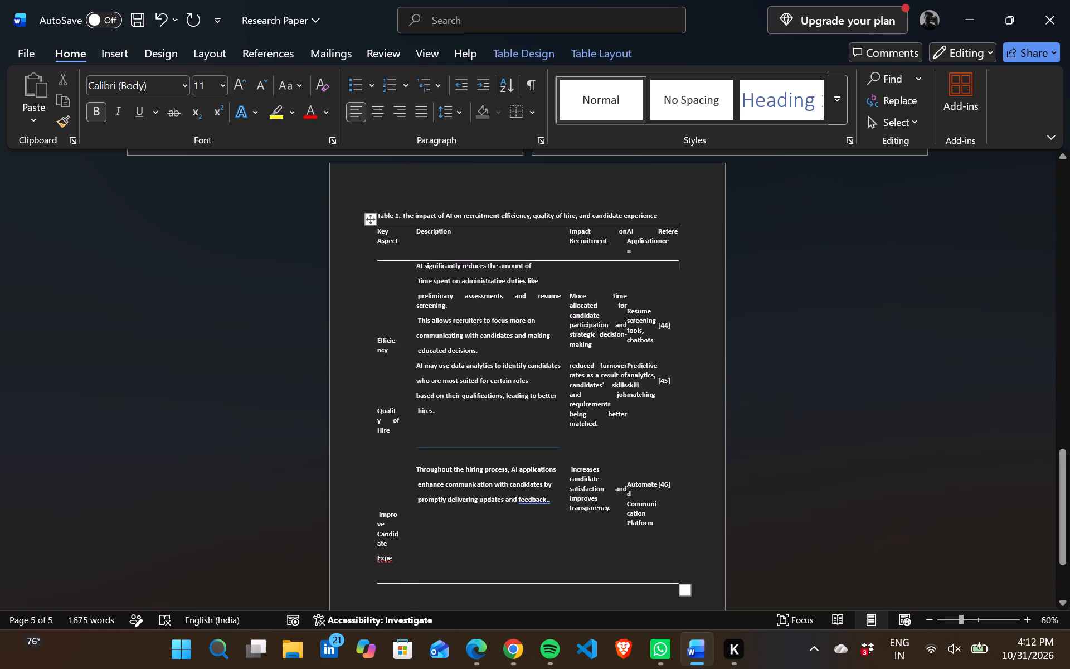
Switch to the Lit review document in Edge, examine how its version of the table is laid out, and return to Word.
left_click(379, 241)
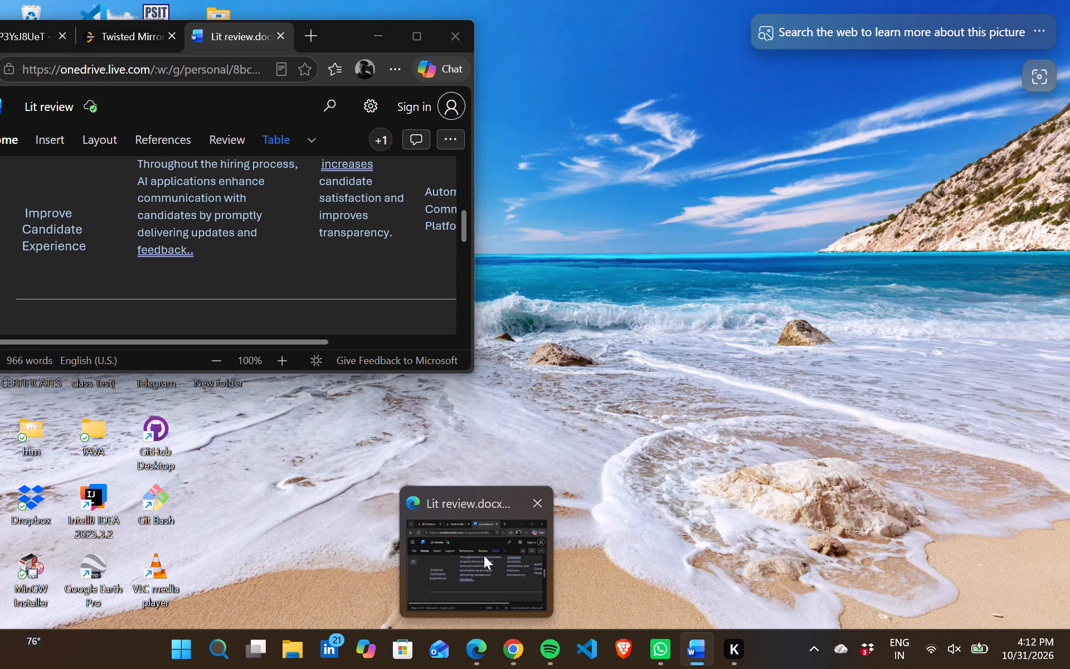
left_click(484, 555)
scroll(247, 209, "up", 4)
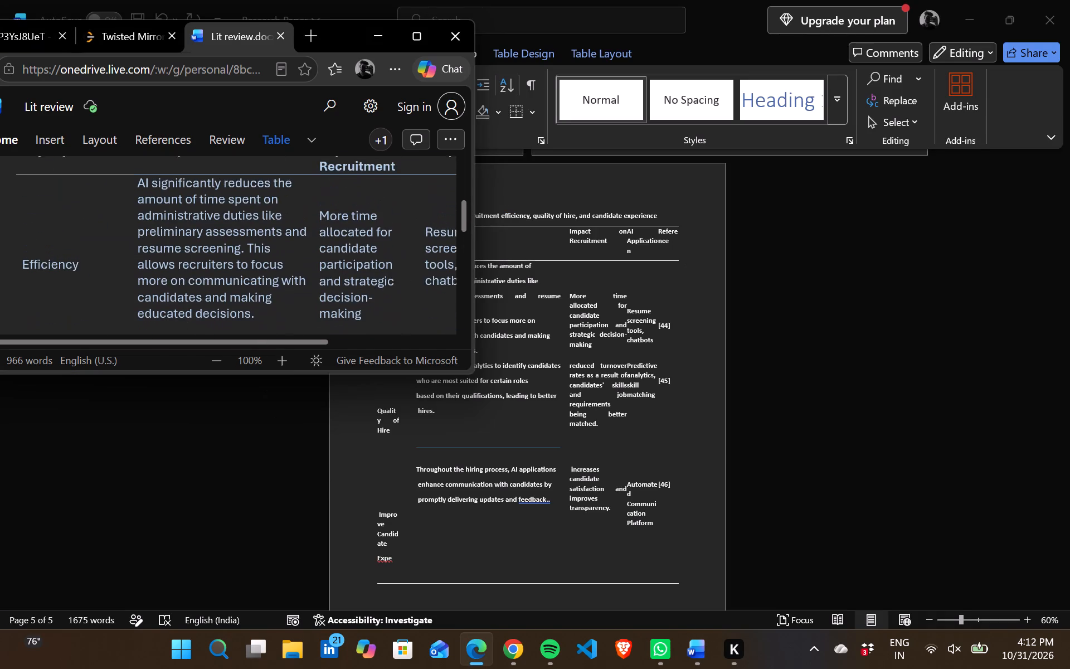
scroll(247, 209, "up", 1)
left_click(821, 363)
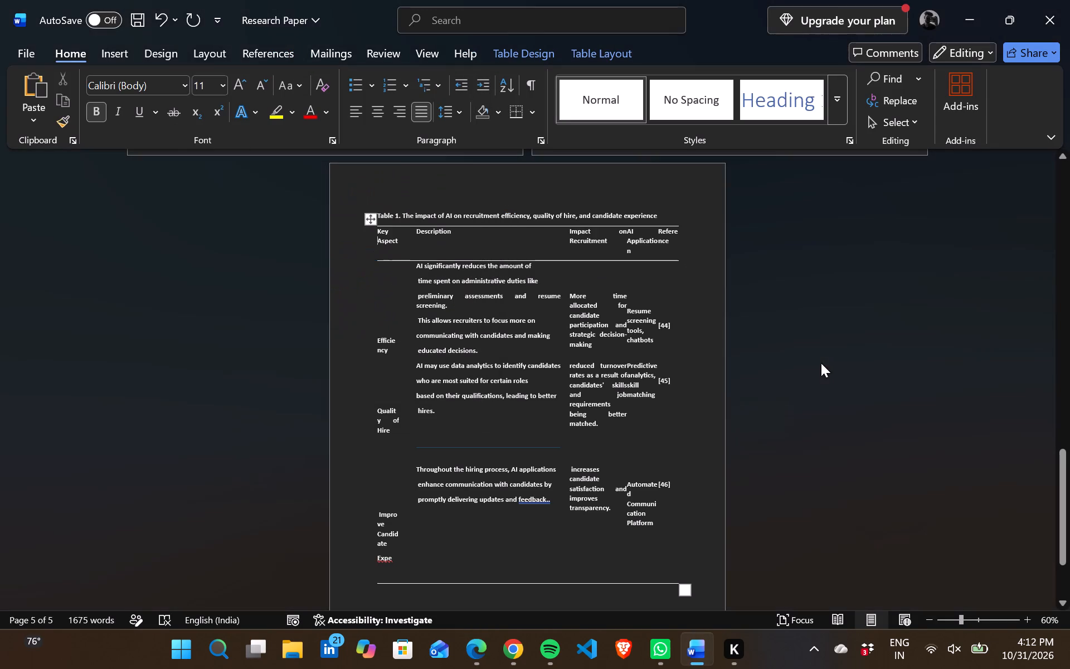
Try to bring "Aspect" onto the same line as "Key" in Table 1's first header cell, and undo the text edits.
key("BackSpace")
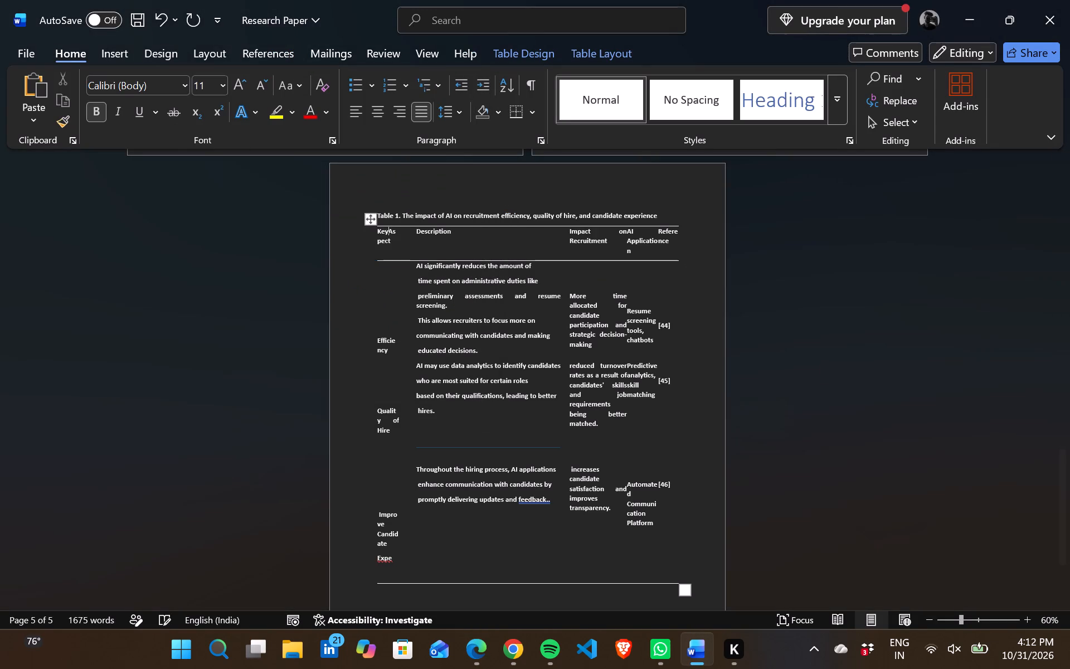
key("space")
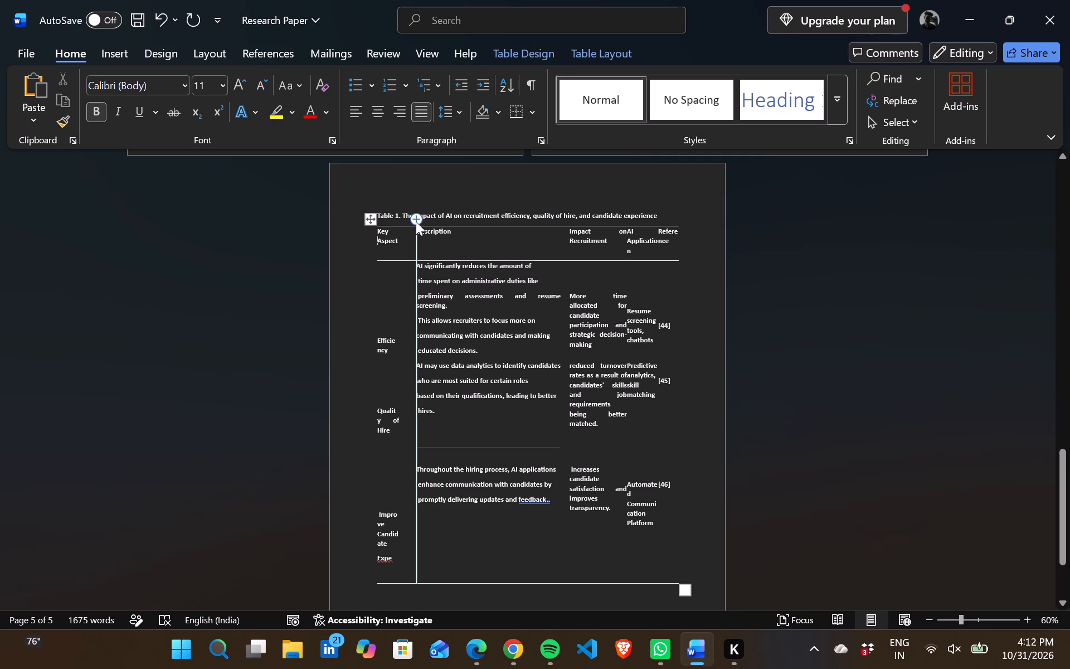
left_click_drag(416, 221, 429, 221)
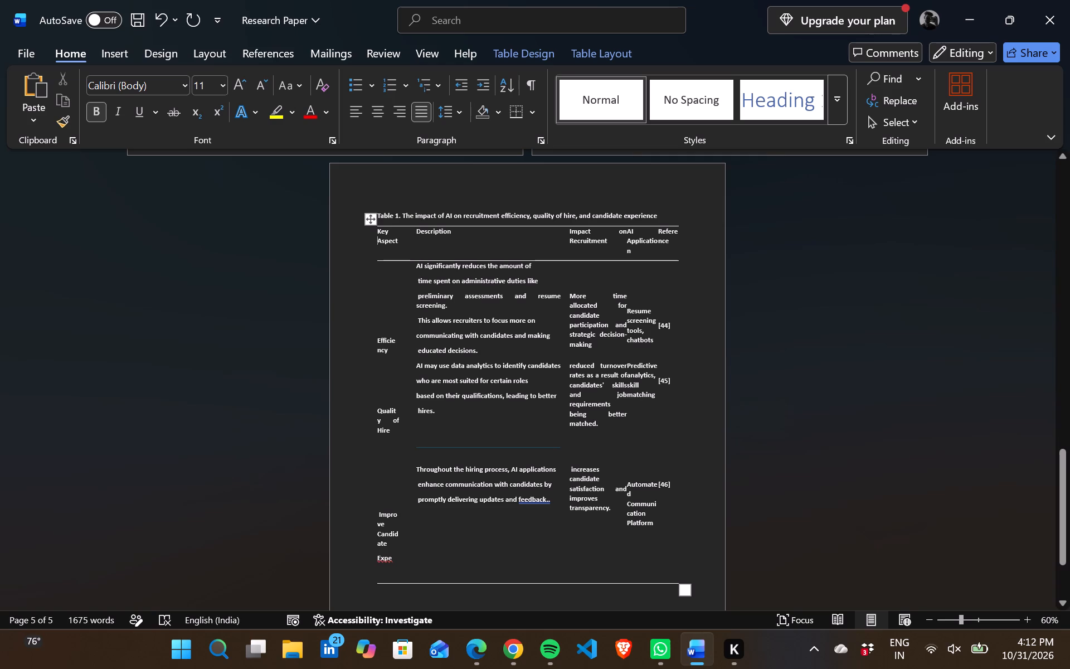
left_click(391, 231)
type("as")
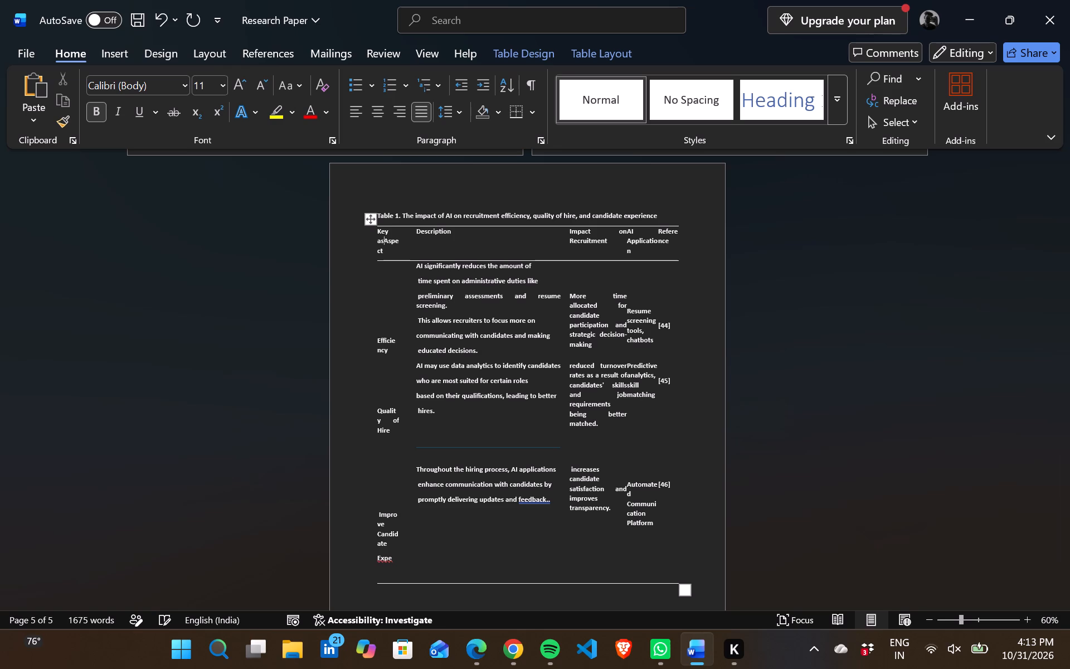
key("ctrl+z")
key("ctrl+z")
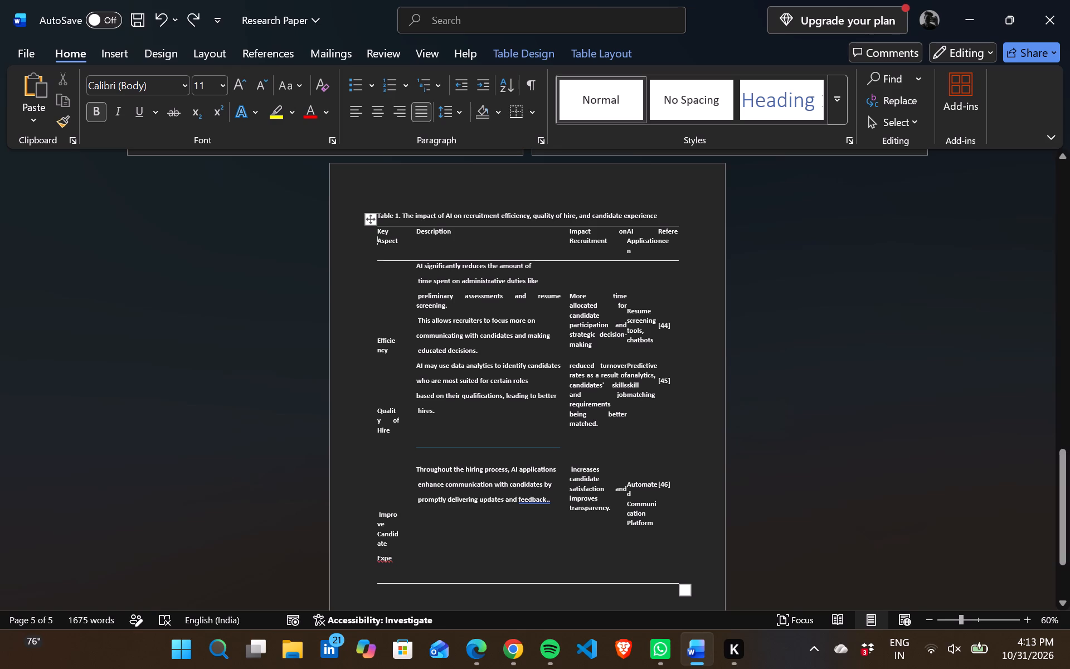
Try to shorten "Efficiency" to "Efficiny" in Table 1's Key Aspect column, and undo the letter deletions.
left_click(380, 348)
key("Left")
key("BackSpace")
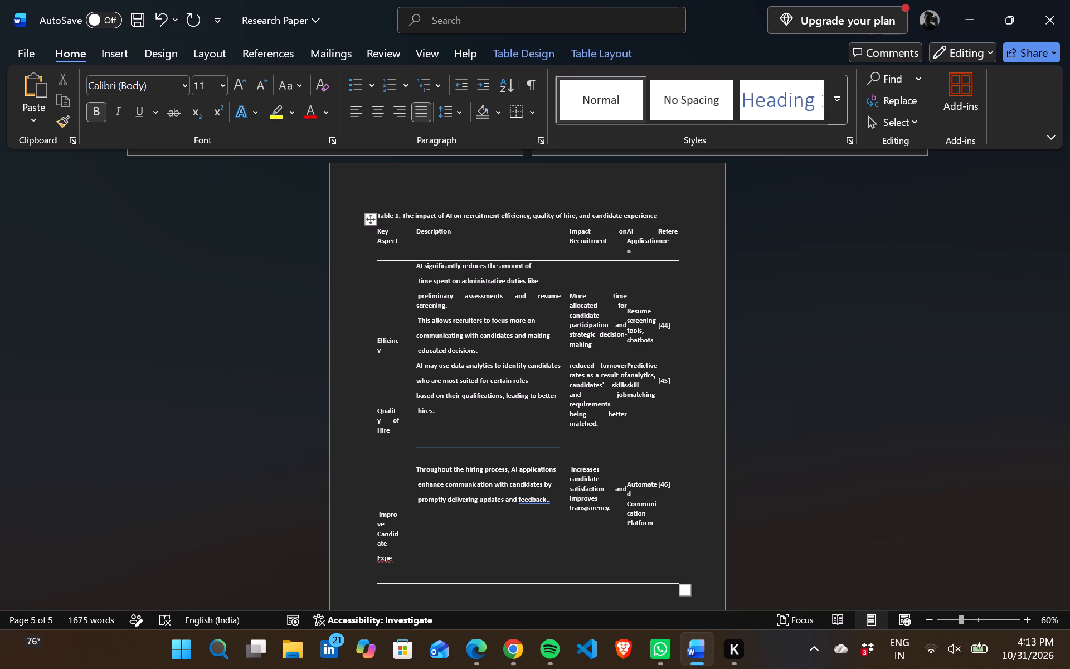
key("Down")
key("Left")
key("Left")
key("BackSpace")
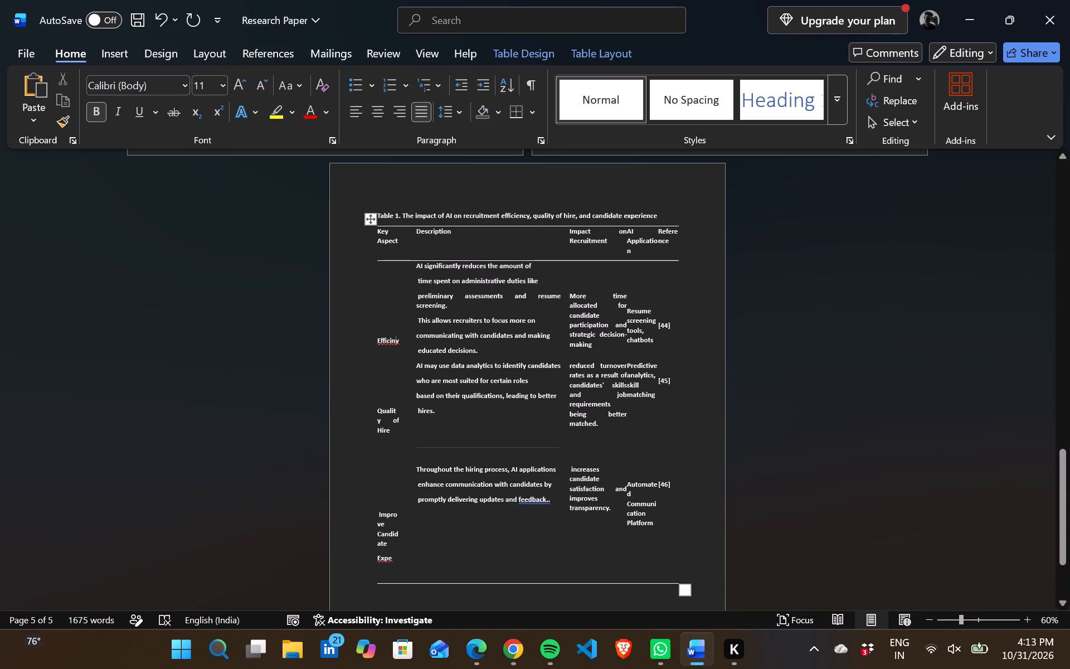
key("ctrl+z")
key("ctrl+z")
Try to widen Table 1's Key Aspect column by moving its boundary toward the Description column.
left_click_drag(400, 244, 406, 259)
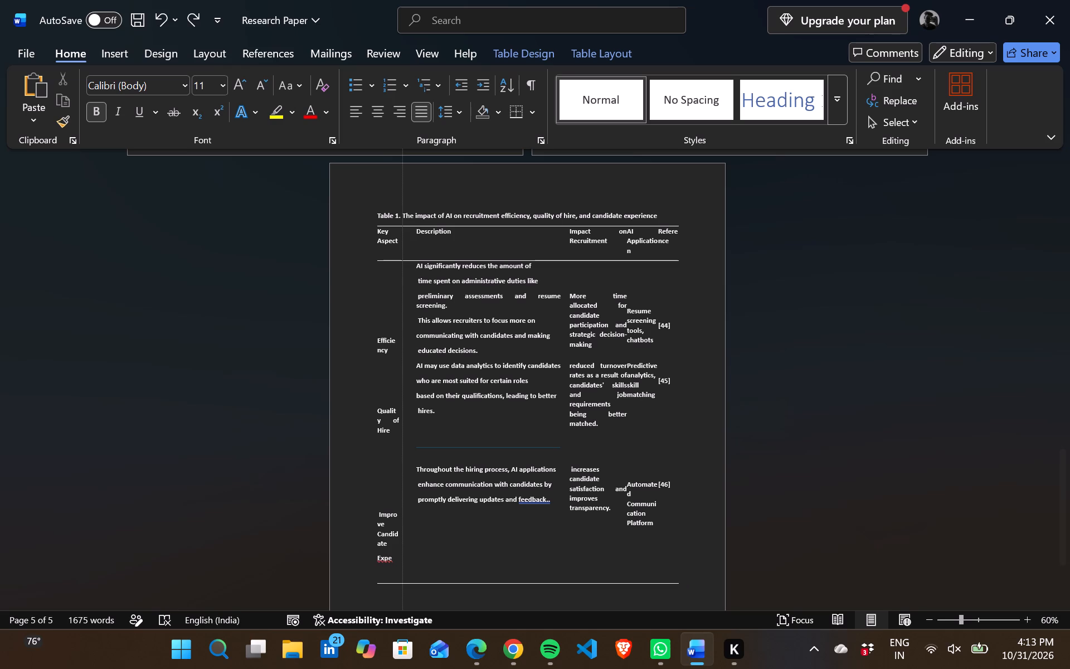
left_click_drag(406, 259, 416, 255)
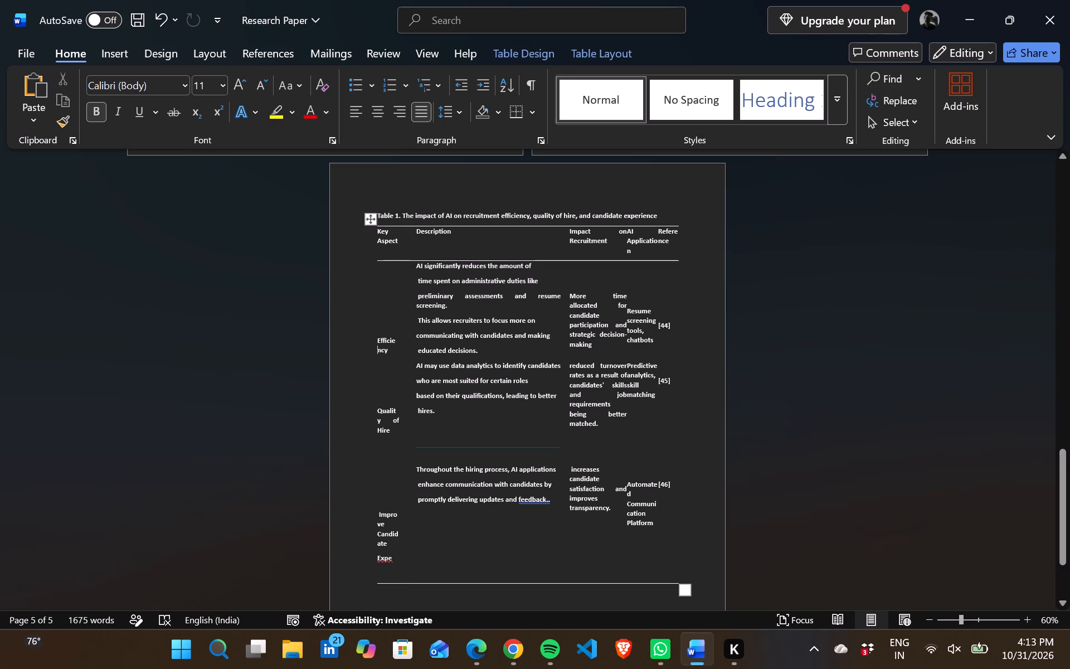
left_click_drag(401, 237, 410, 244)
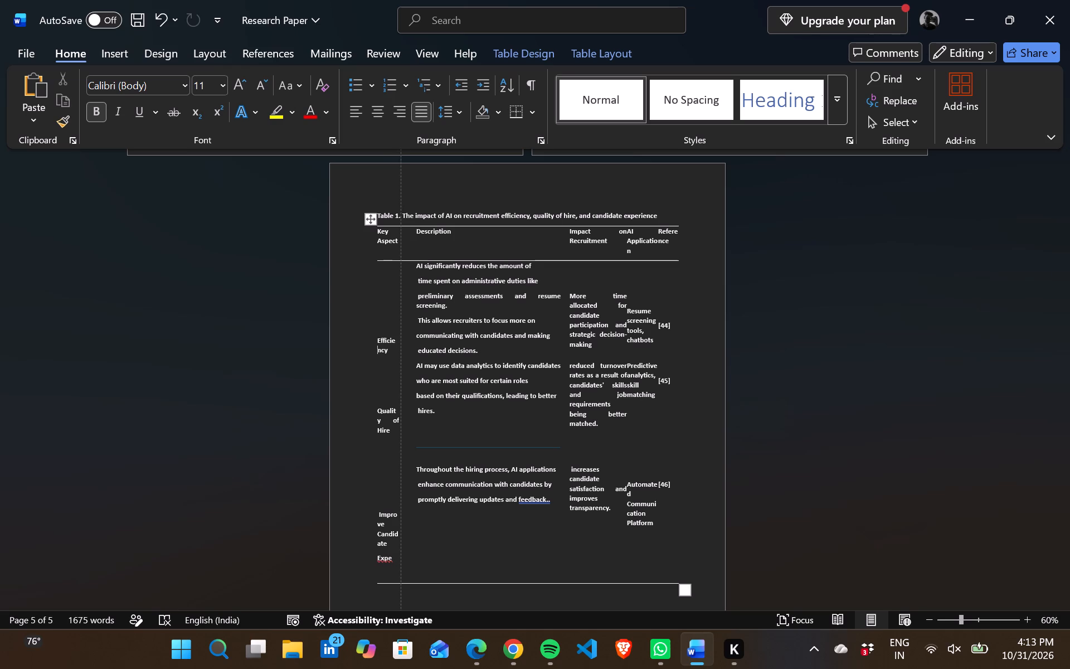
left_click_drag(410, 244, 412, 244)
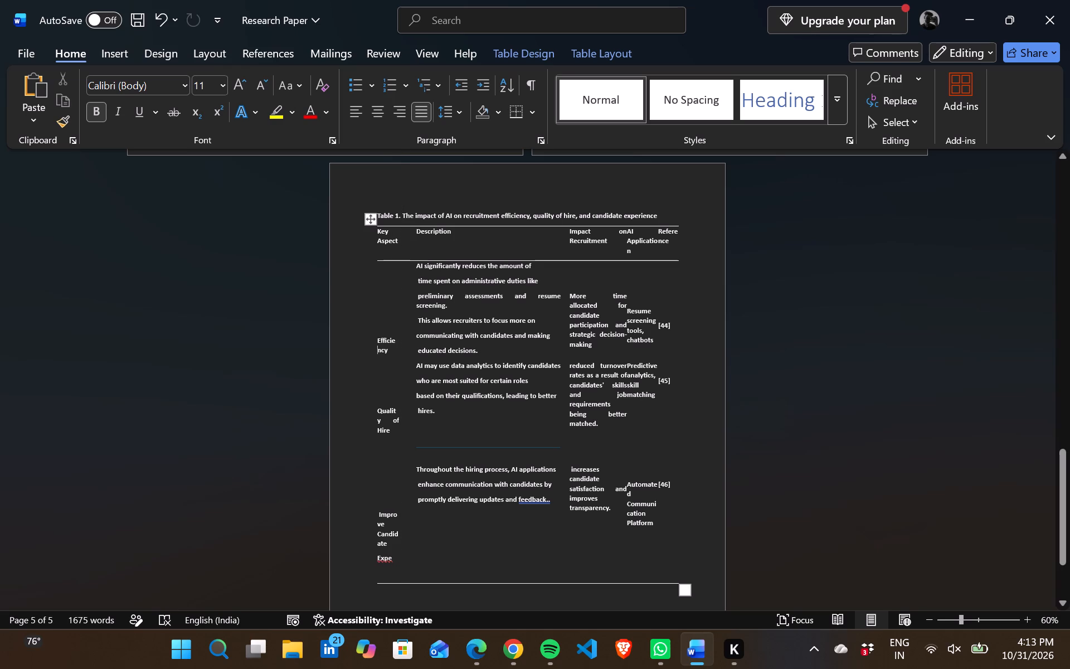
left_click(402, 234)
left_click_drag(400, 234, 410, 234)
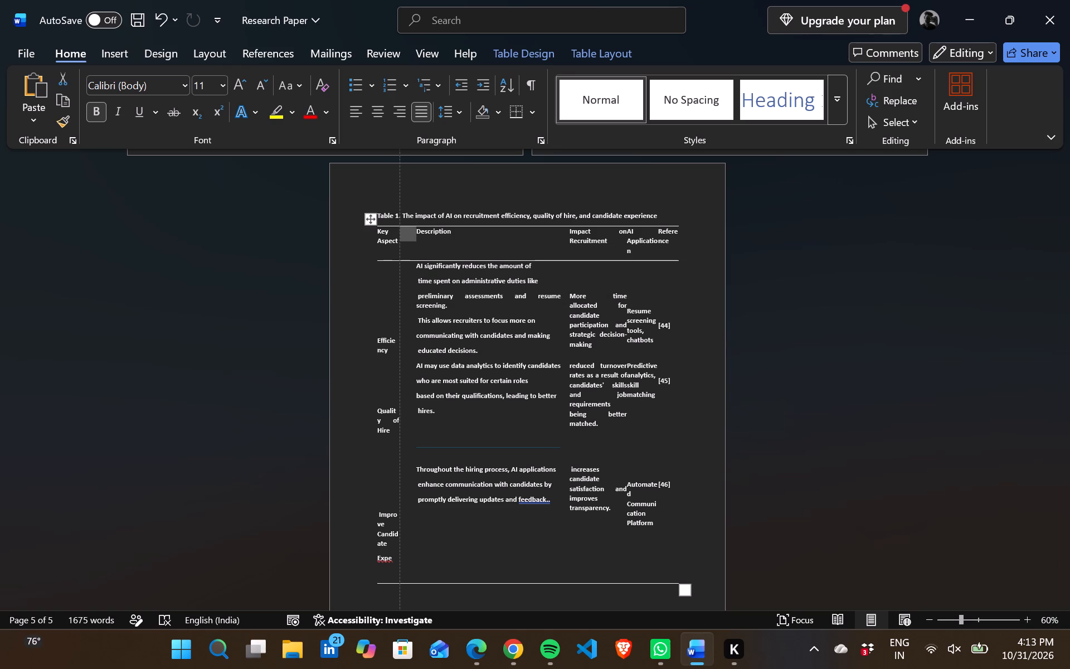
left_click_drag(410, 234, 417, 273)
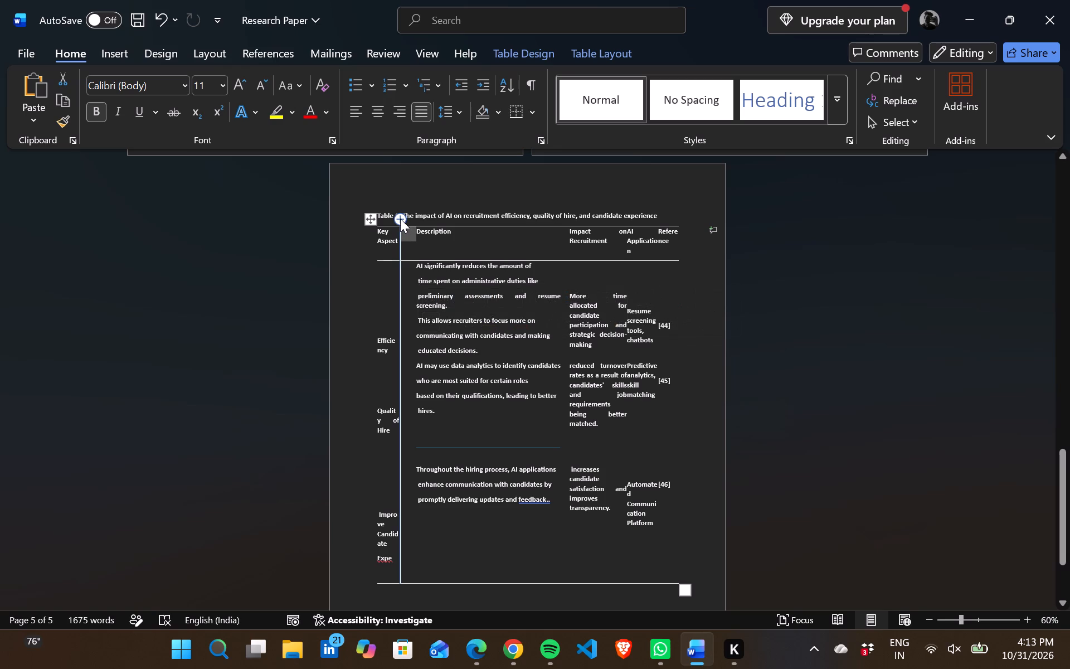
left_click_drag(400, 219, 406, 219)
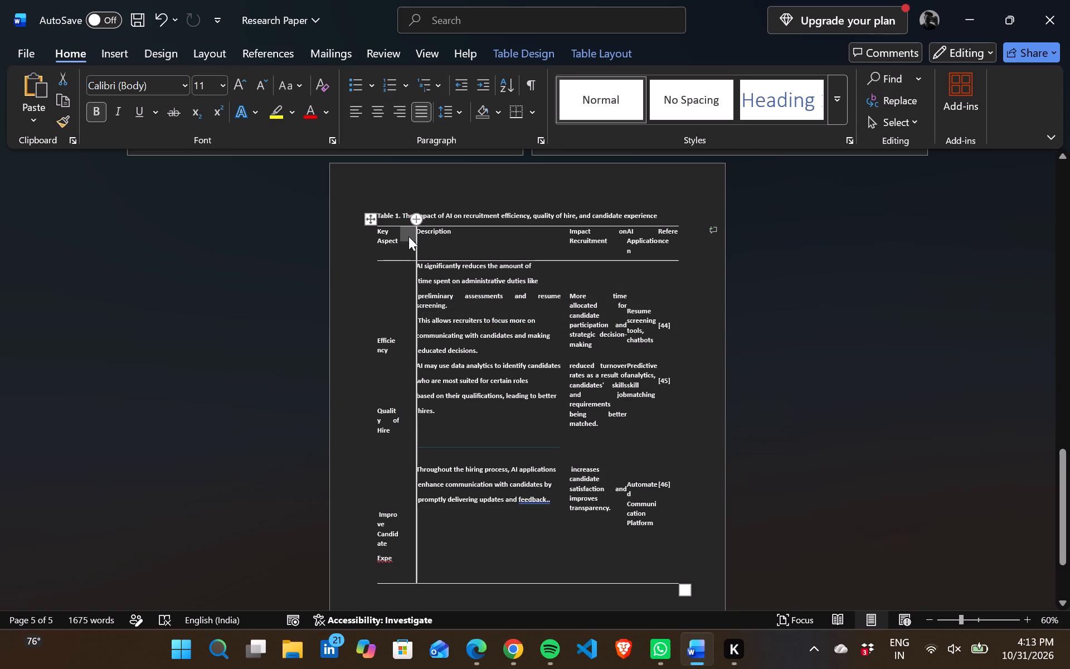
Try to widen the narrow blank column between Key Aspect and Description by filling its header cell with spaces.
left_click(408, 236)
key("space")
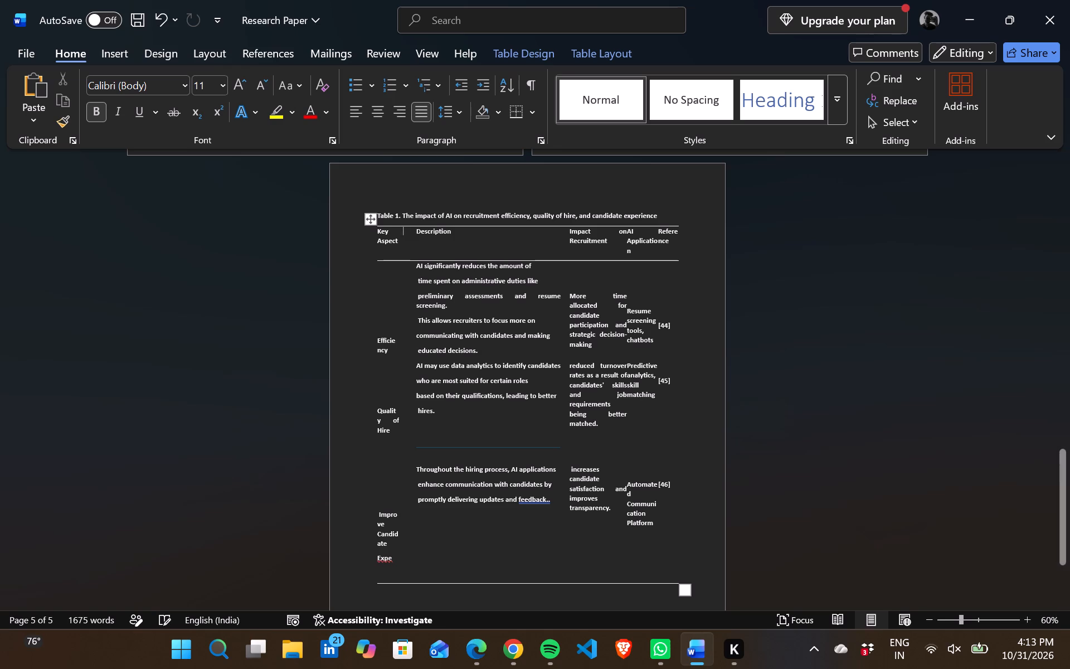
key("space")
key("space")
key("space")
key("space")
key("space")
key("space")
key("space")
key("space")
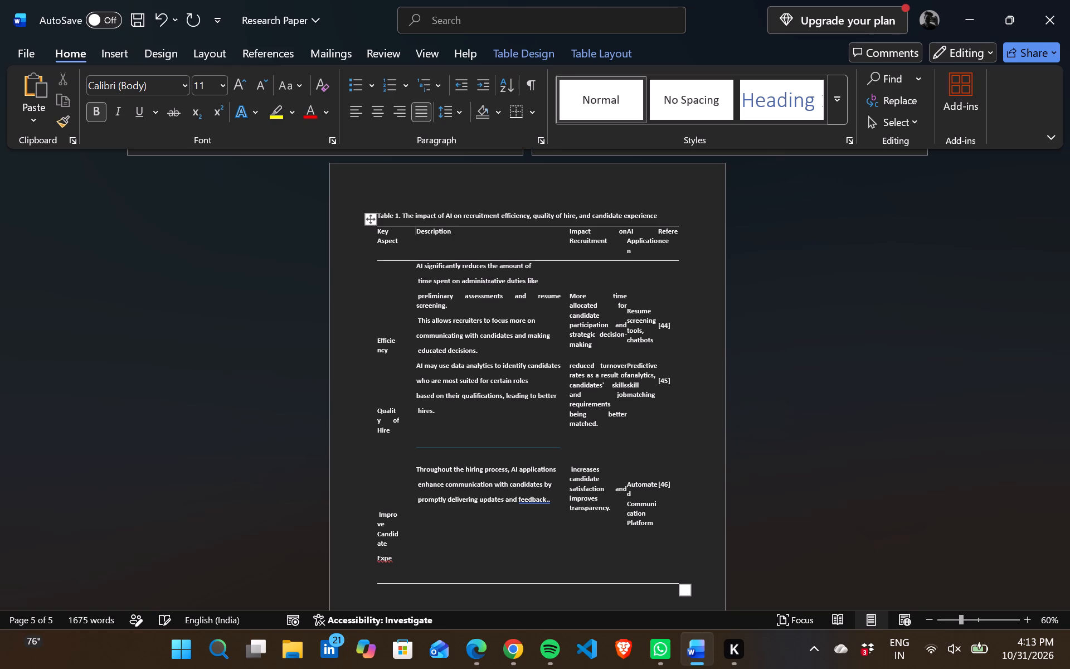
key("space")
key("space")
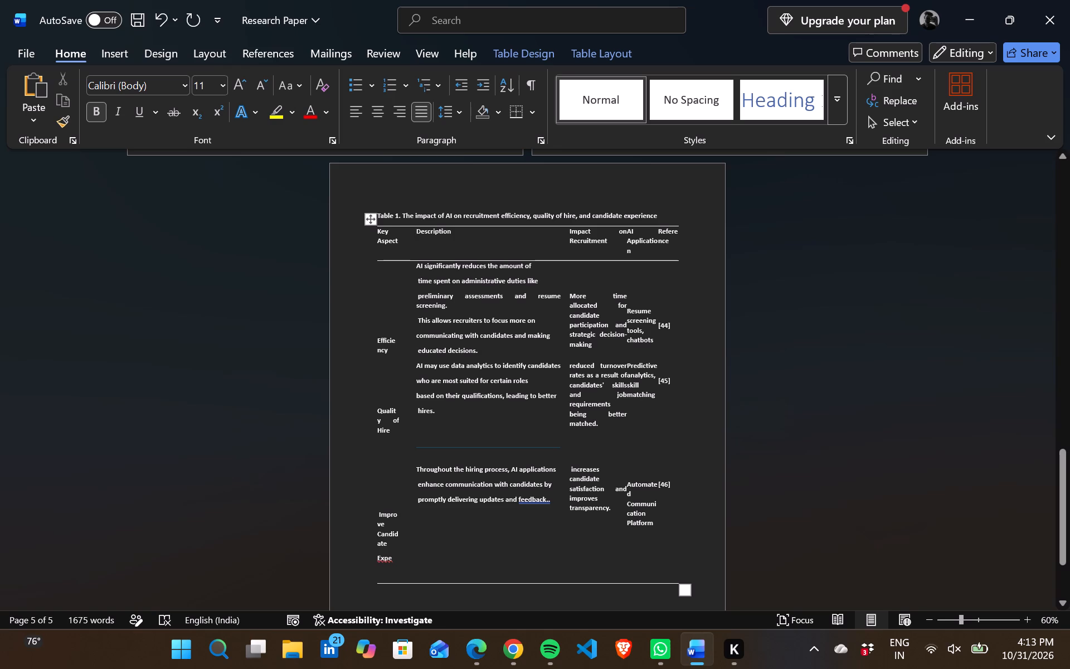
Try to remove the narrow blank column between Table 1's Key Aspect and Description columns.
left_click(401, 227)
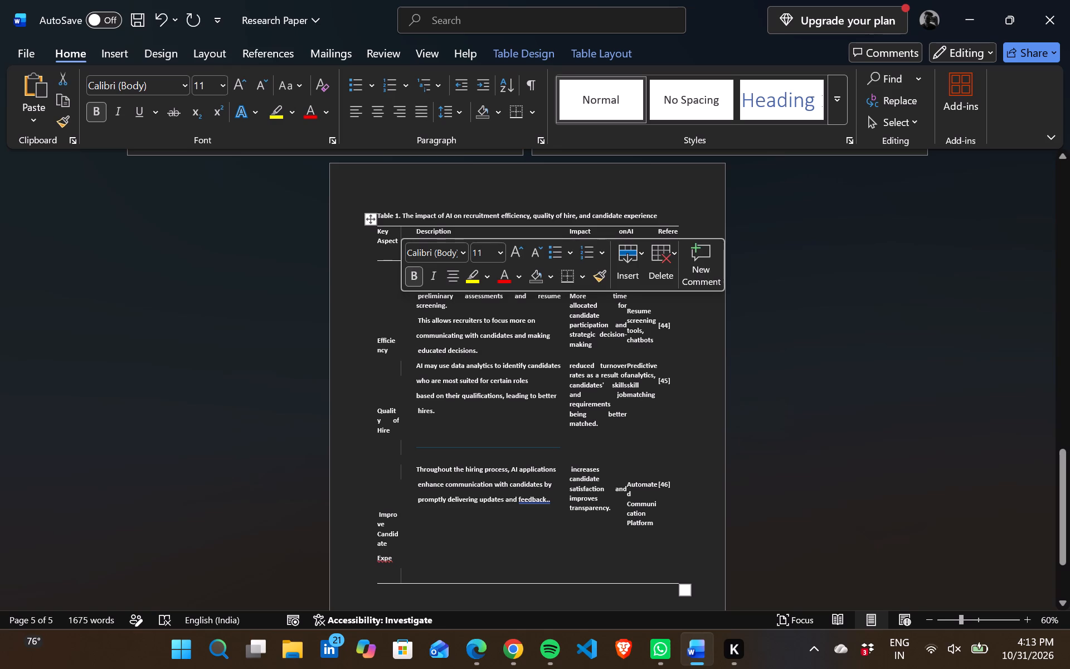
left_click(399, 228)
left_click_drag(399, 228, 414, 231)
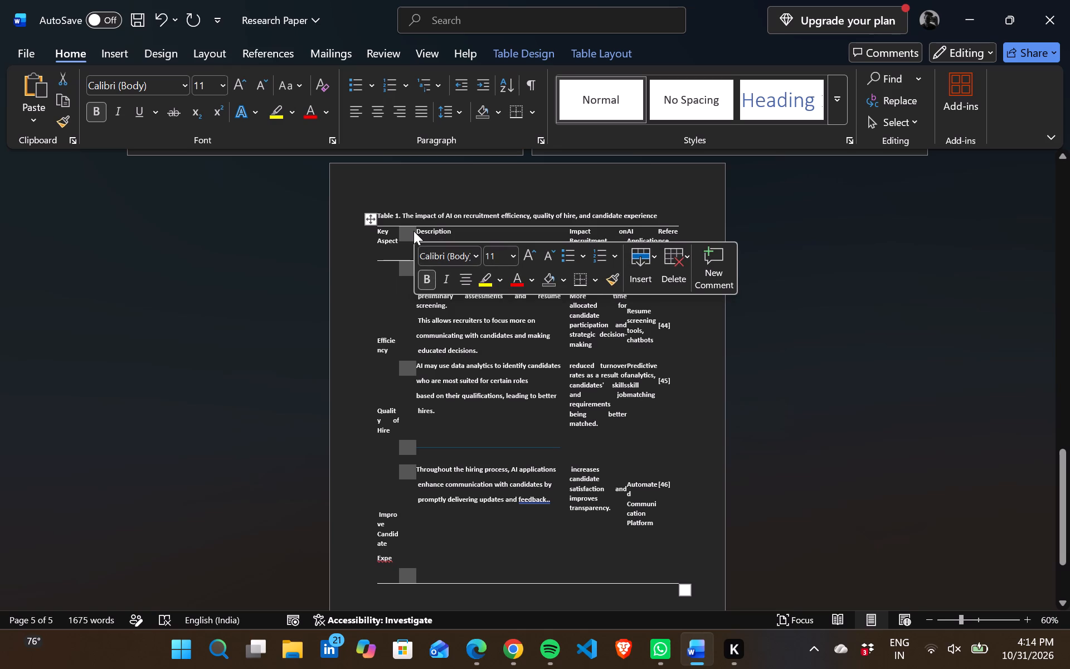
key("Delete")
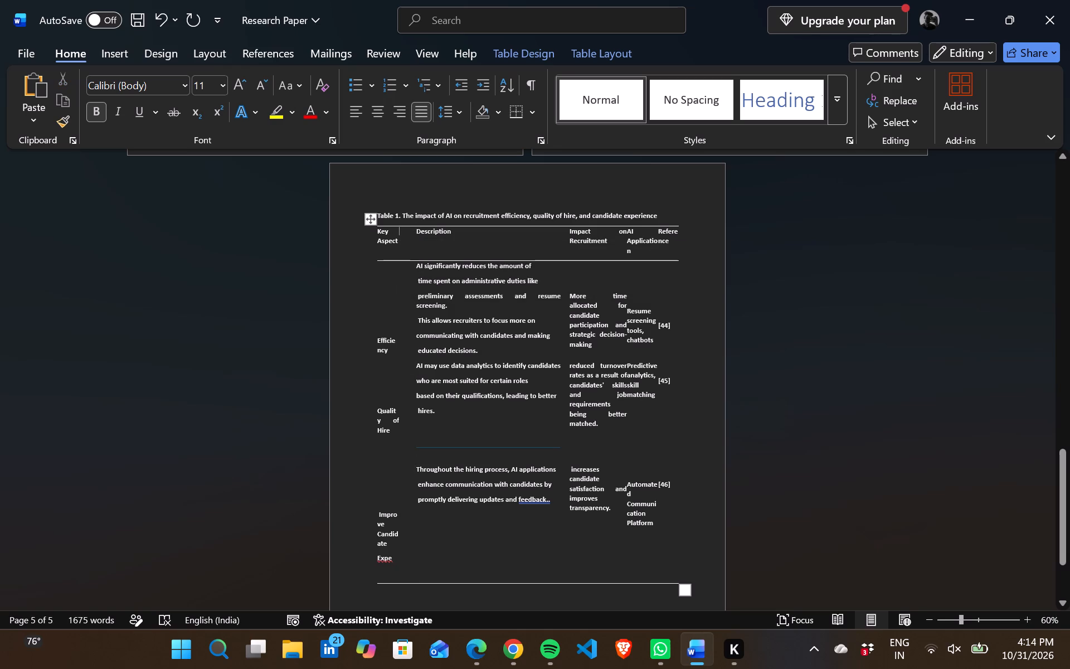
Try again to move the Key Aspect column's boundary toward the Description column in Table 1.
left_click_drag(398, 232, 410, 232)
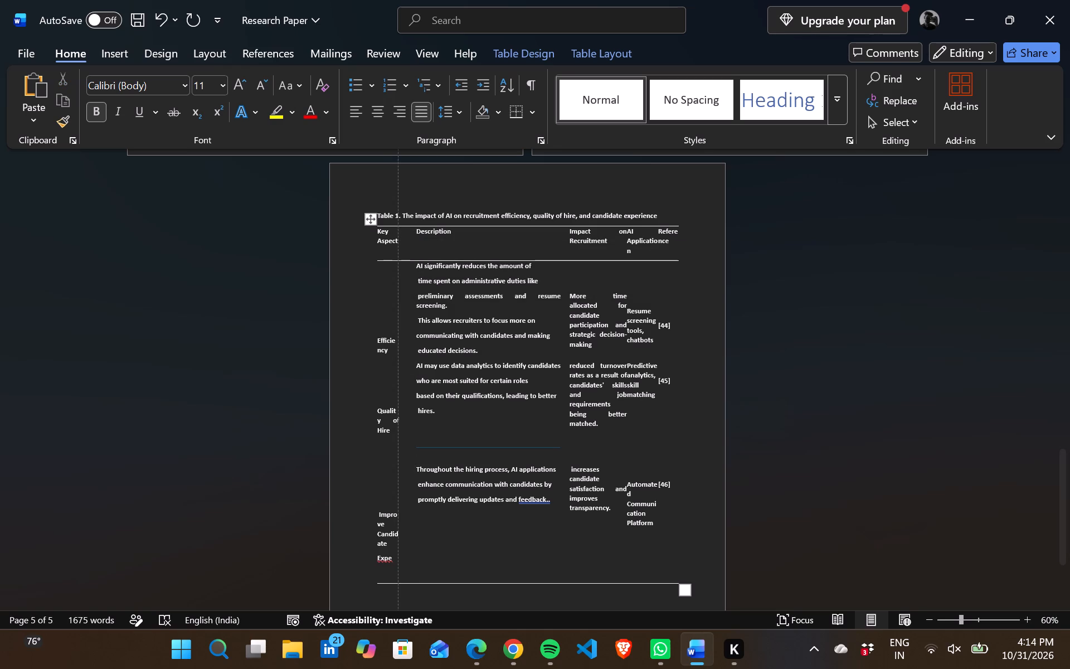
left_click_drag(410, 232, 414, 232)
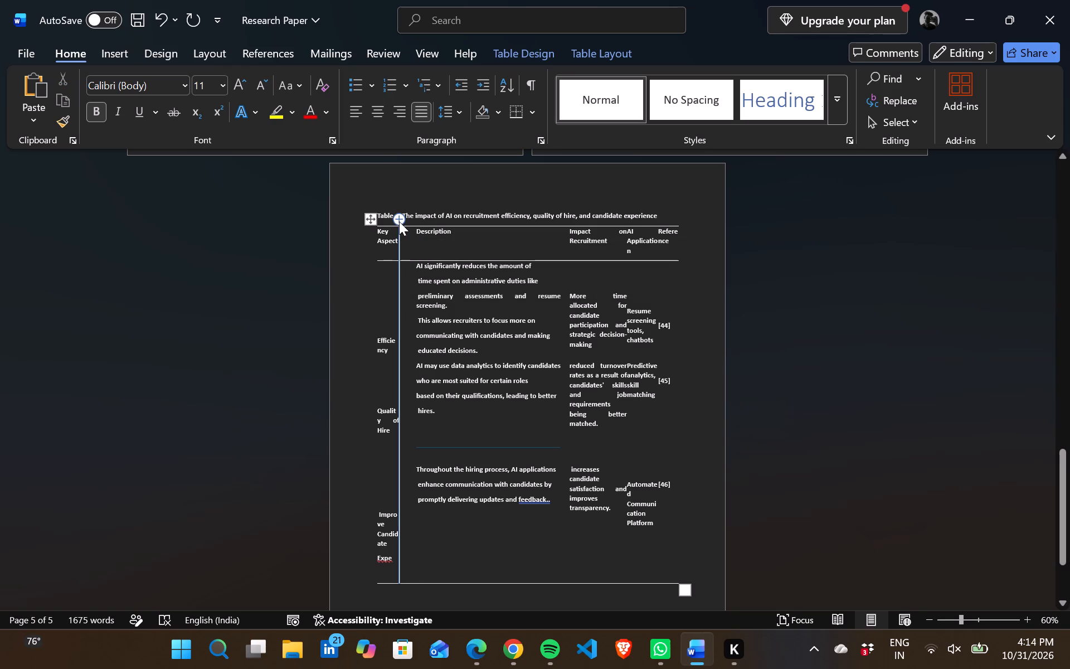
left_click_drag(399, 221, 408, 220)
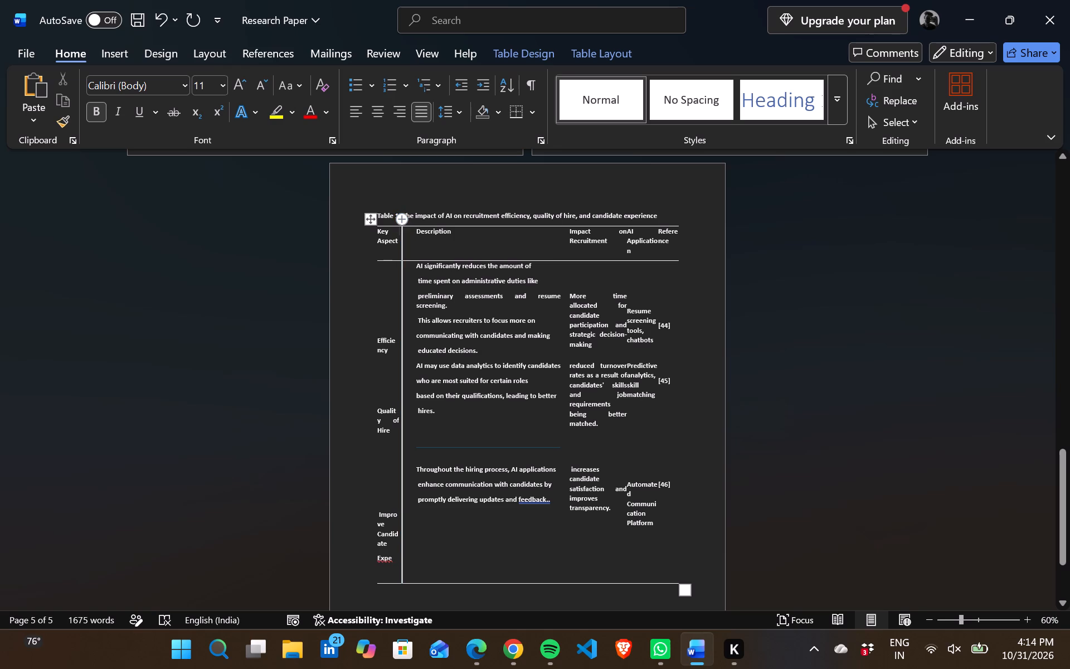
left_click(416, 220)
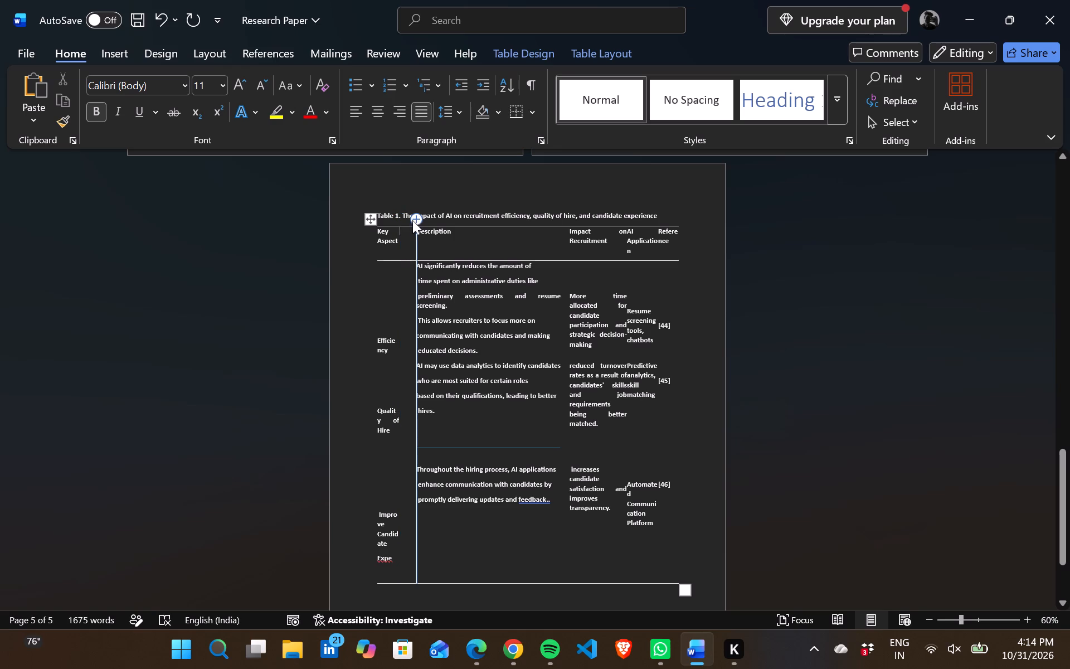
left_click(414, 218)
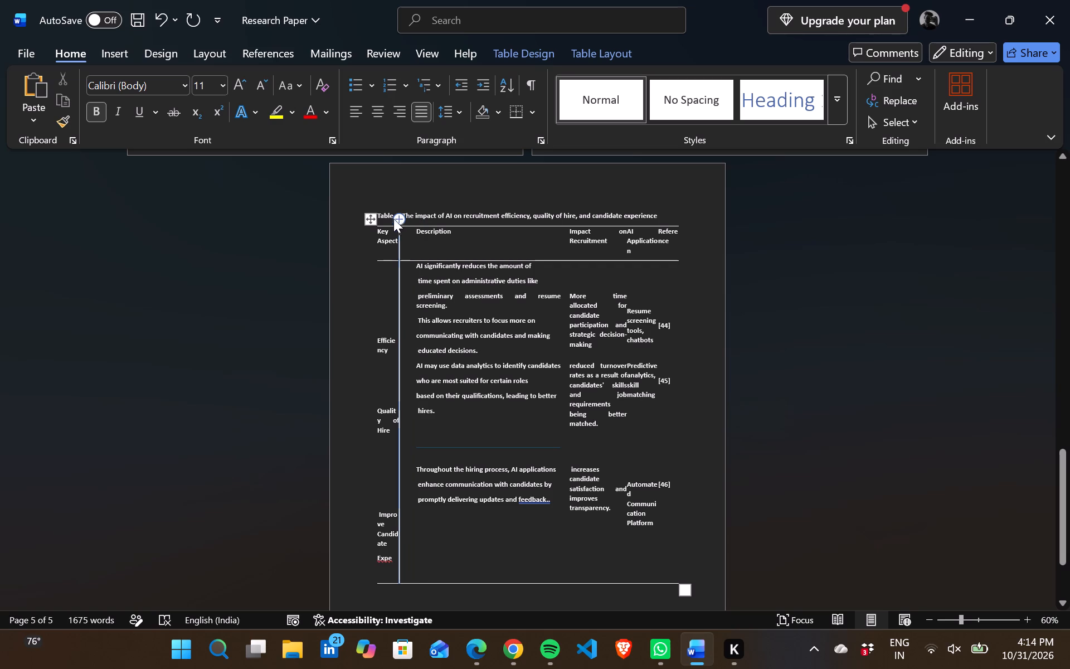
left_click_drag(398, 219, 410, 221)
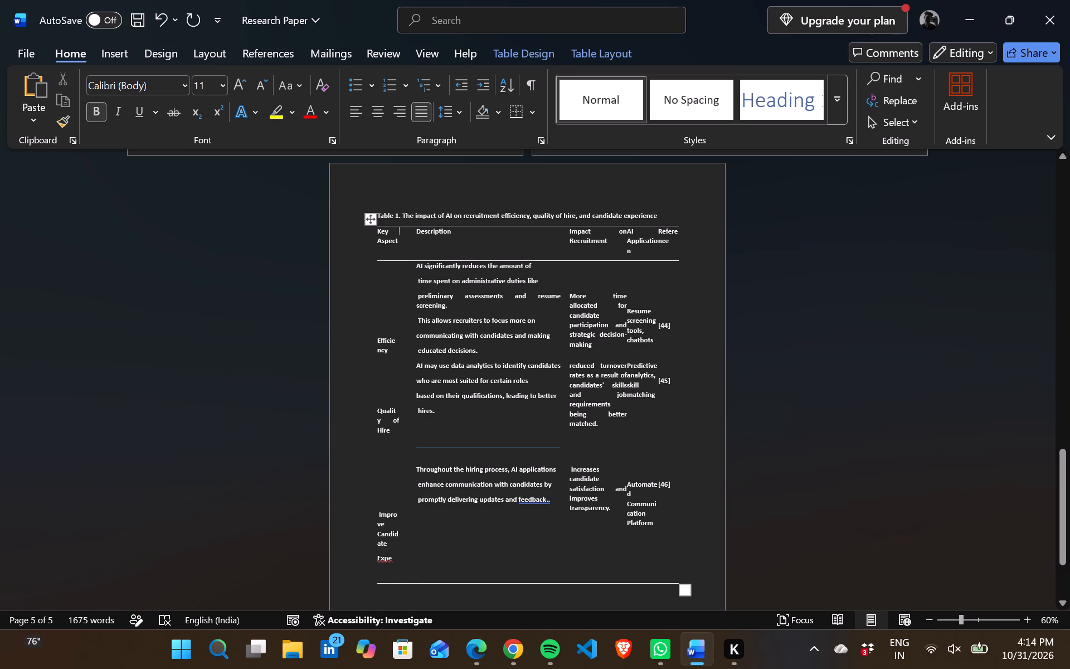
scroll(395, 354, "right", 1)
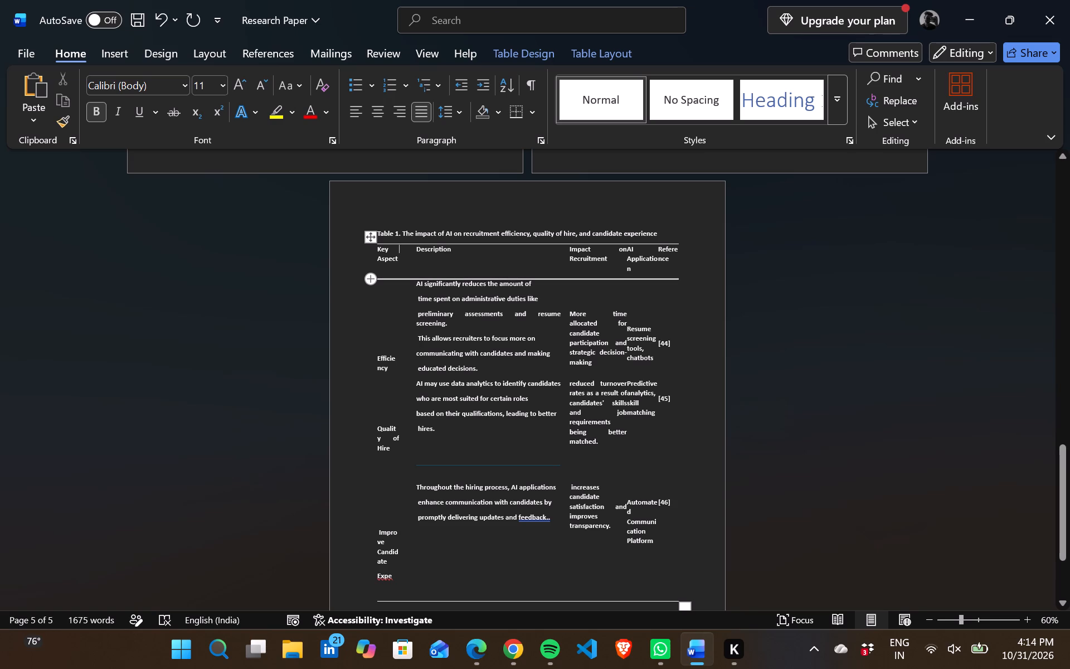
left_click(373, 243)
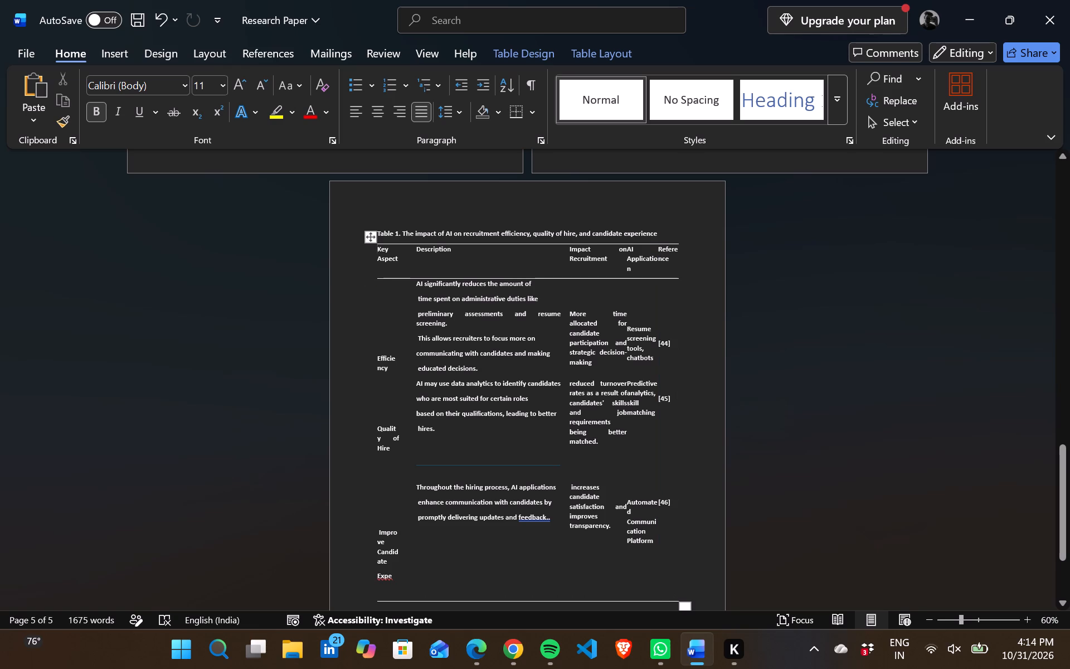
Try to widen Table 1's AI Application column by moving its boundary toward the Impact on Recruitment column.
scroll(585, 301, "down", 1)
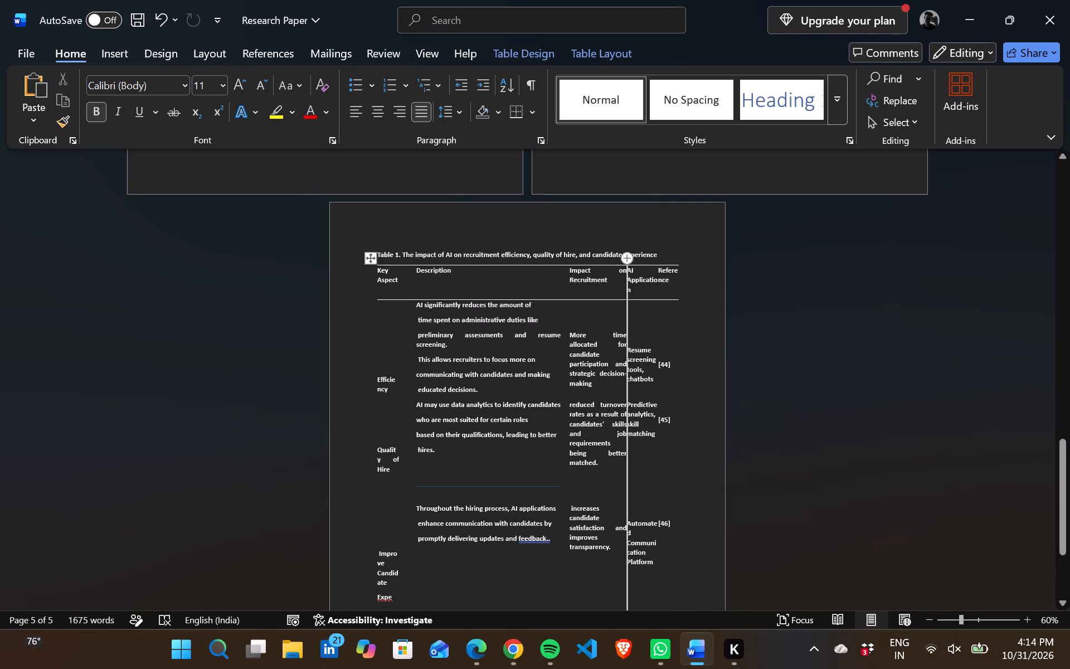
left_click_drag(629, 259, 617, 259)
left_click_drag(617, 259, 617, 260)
Add blank lines below Table 1 until the insertion point reaches a new page.
scroll(722, 332, "right", 6)
scroll(722, 332, "down", 2)
left_click(560, 563)
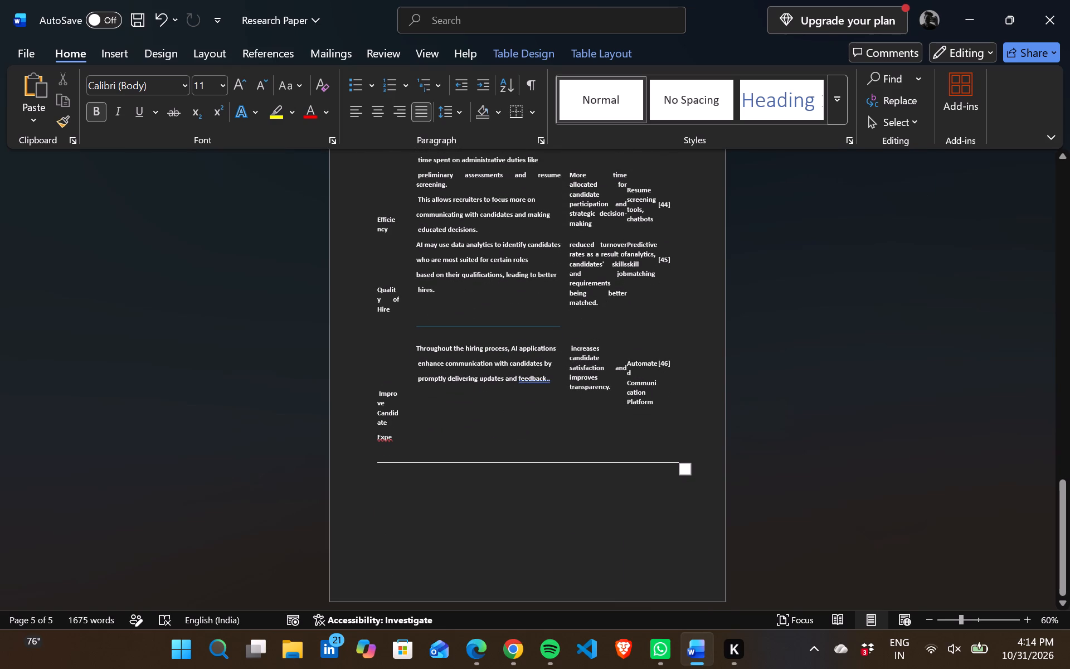
key("Return")
key("Return")
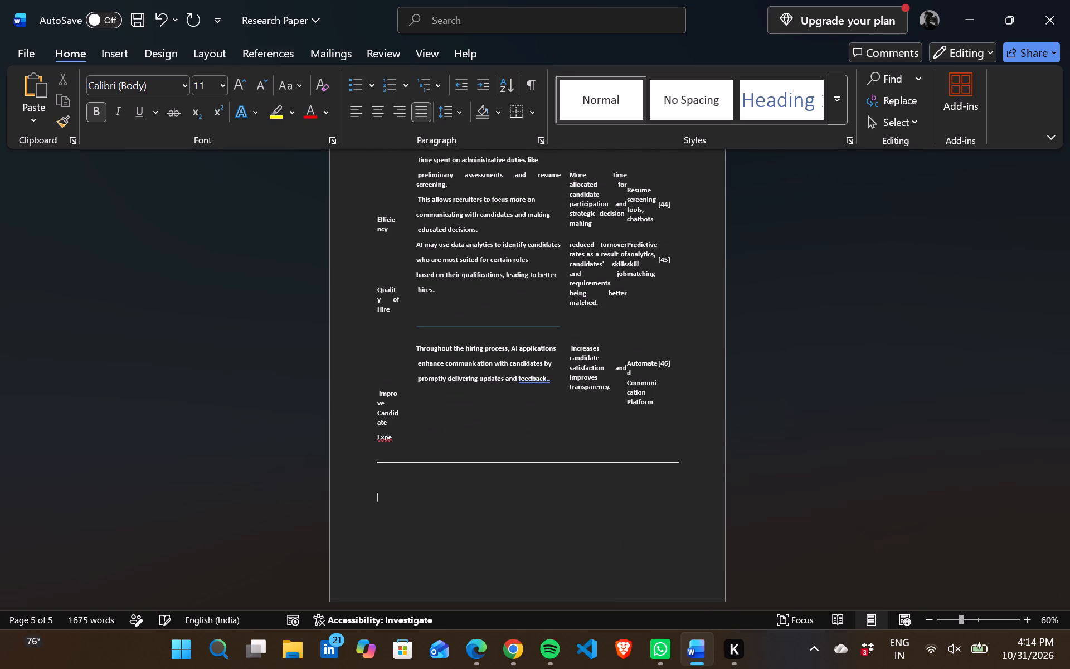
key("Return")
key("Return")
key("Return")
key("Return")
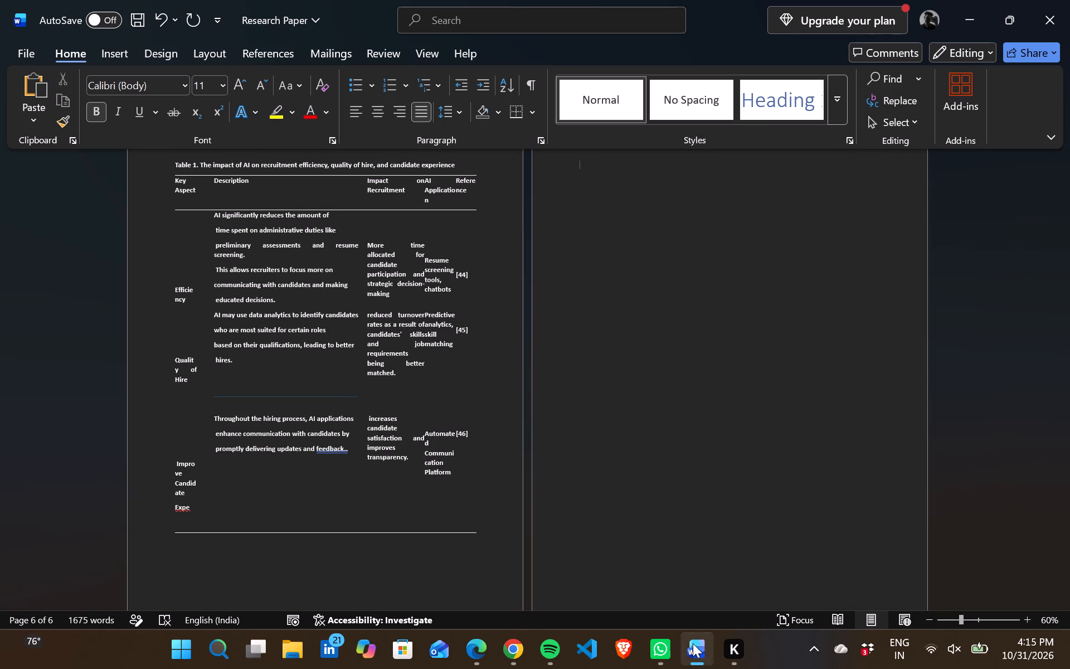
Switch to the Lit review document in Edge, maximize its window and bring up the References section.
left_click(474, 649)
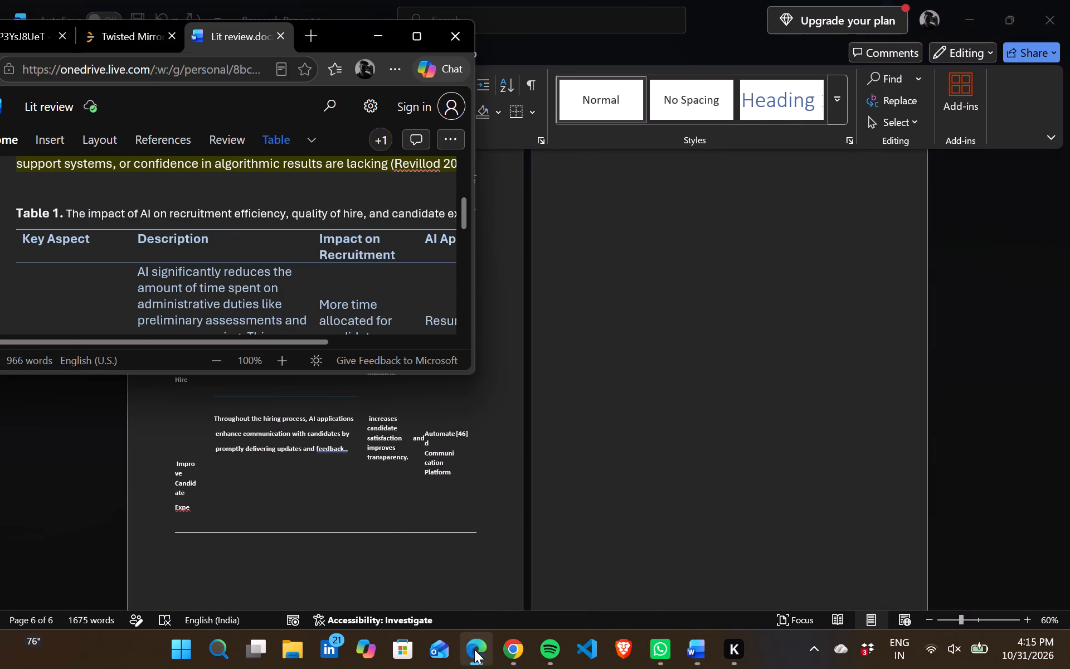
left_click(414, 29)
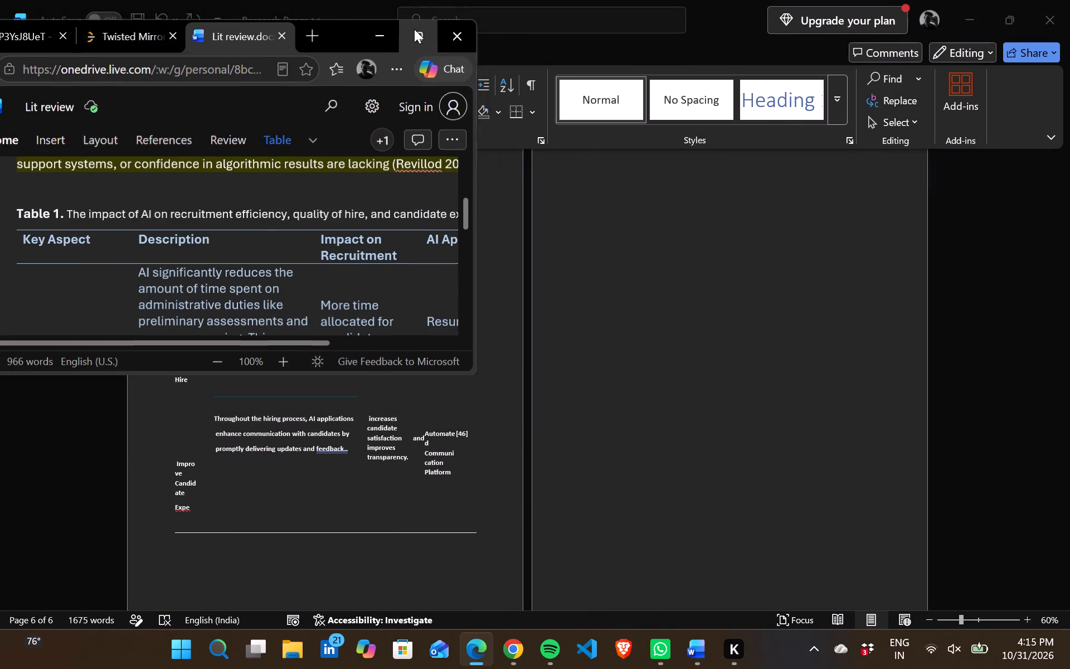
scroll(576, 323, "down", 5)
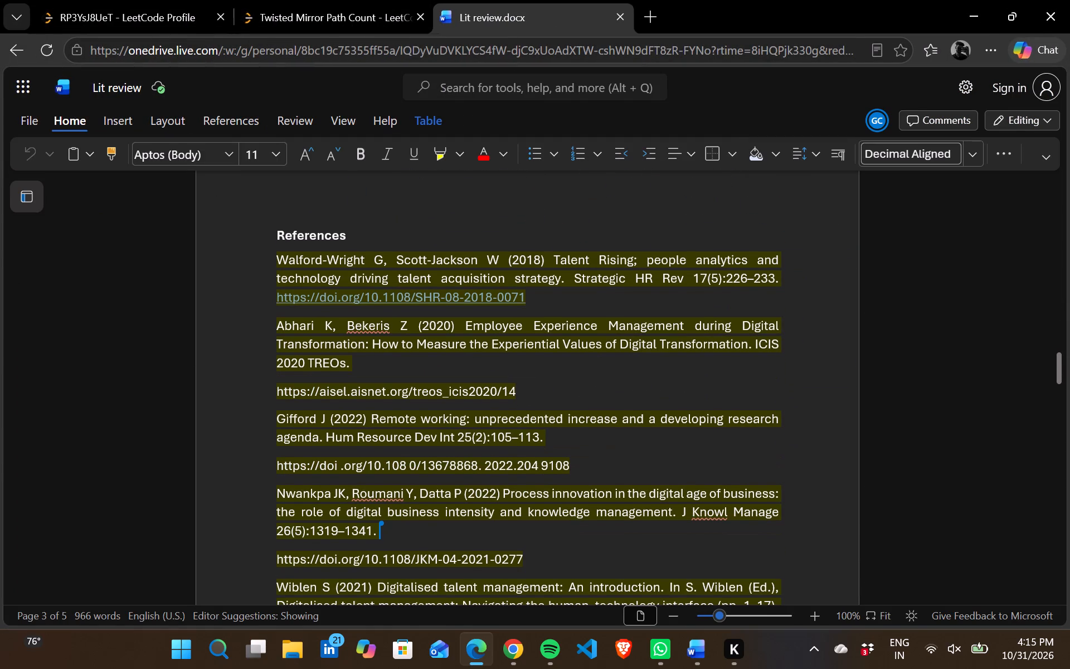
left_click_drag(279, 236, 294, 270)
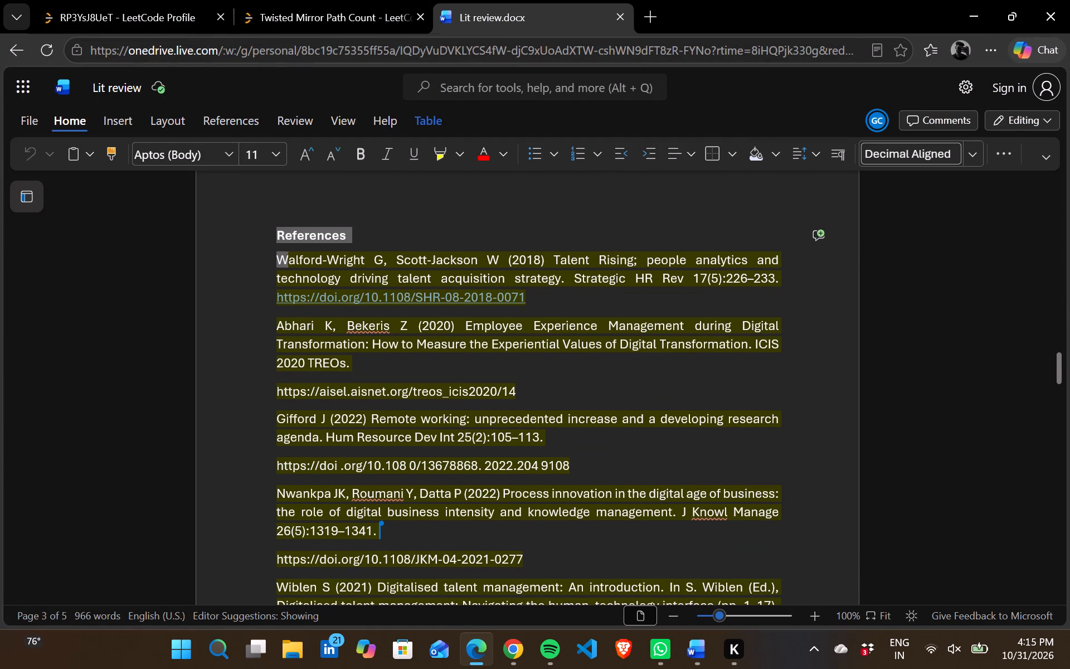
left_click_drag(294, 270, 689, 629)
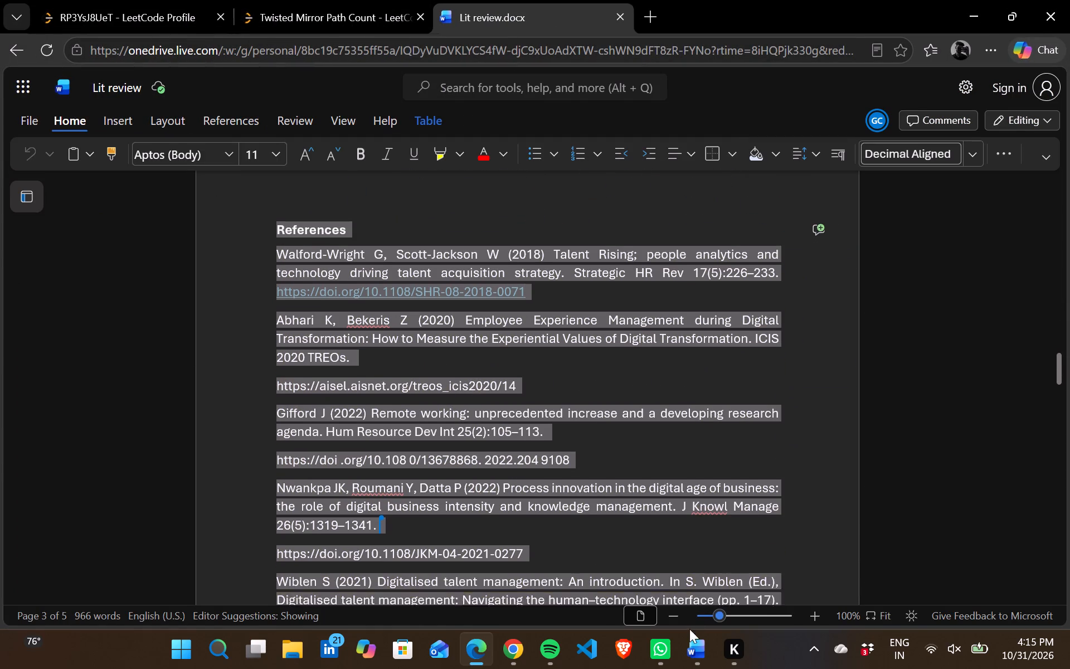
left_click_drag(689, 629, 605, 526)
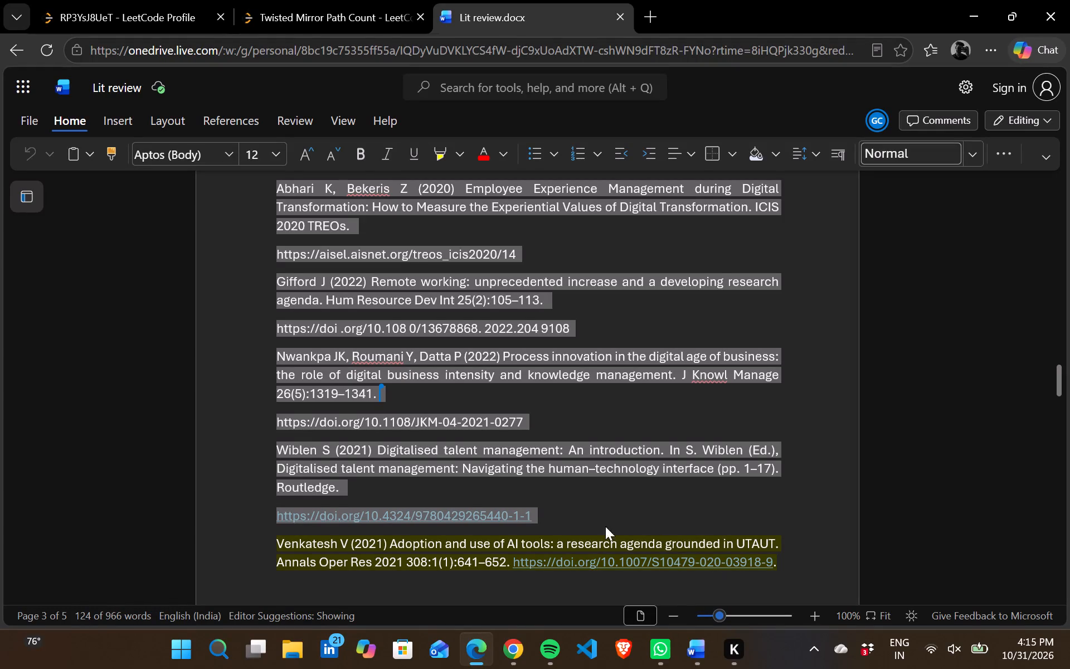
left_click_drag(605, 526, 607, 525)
Examine the Lit review reference list down to its last numbered entry and return to the References heading.
scroll(570, 401, "down", 2)
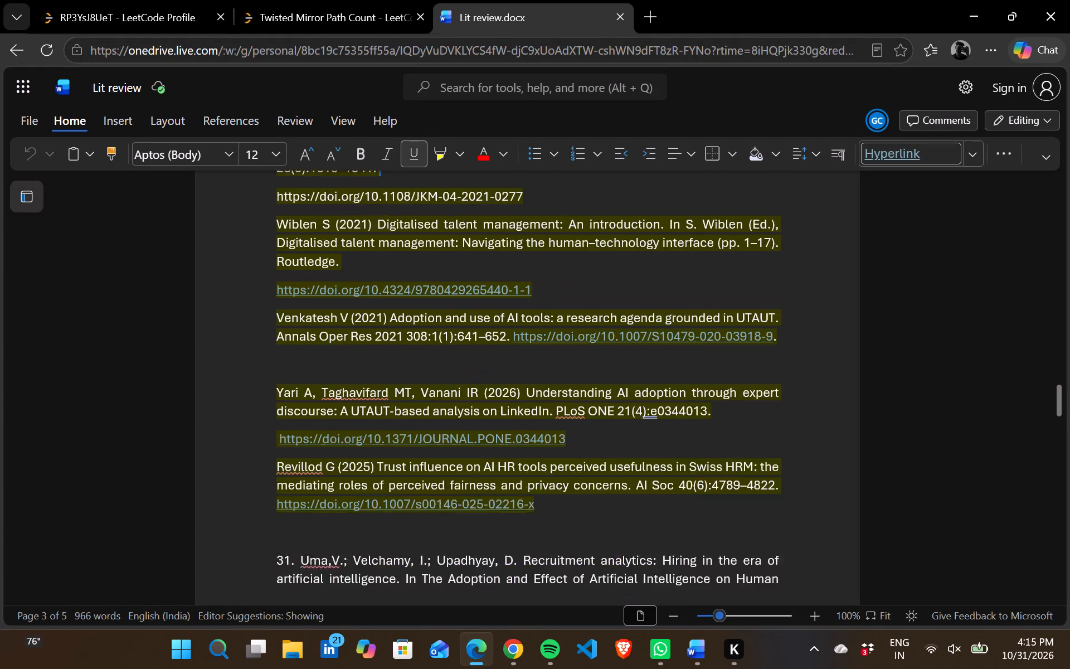
scroll(570, 401, "down", 4)
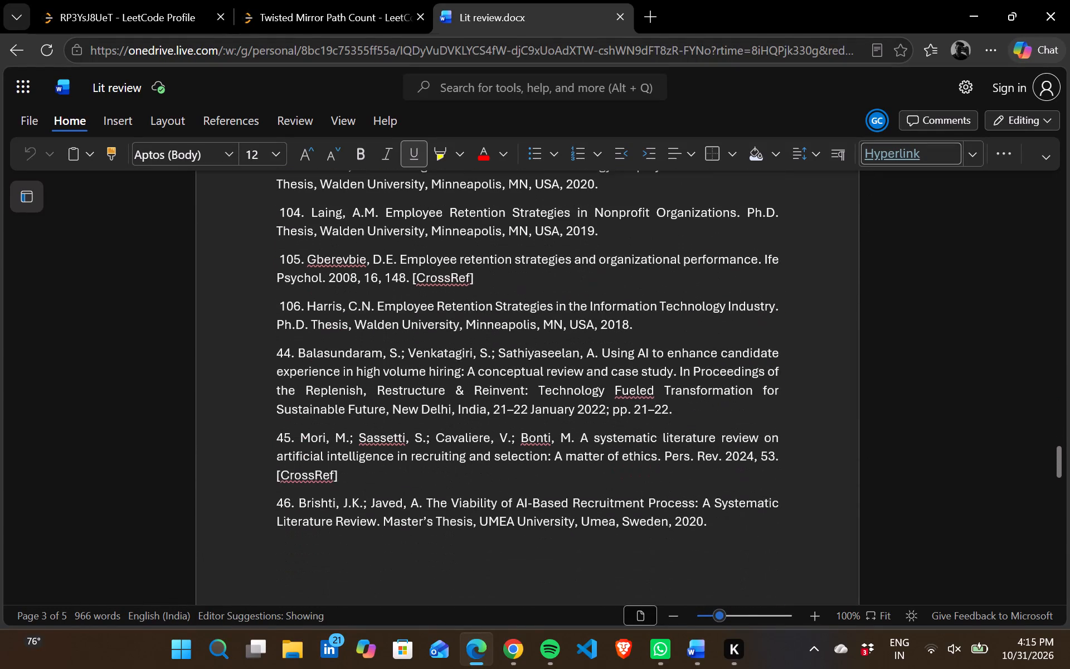
scroll(570, 401, "up", 1)
scroll(570, 401, "down", 1)
scroll(570, 401, "up", 1)
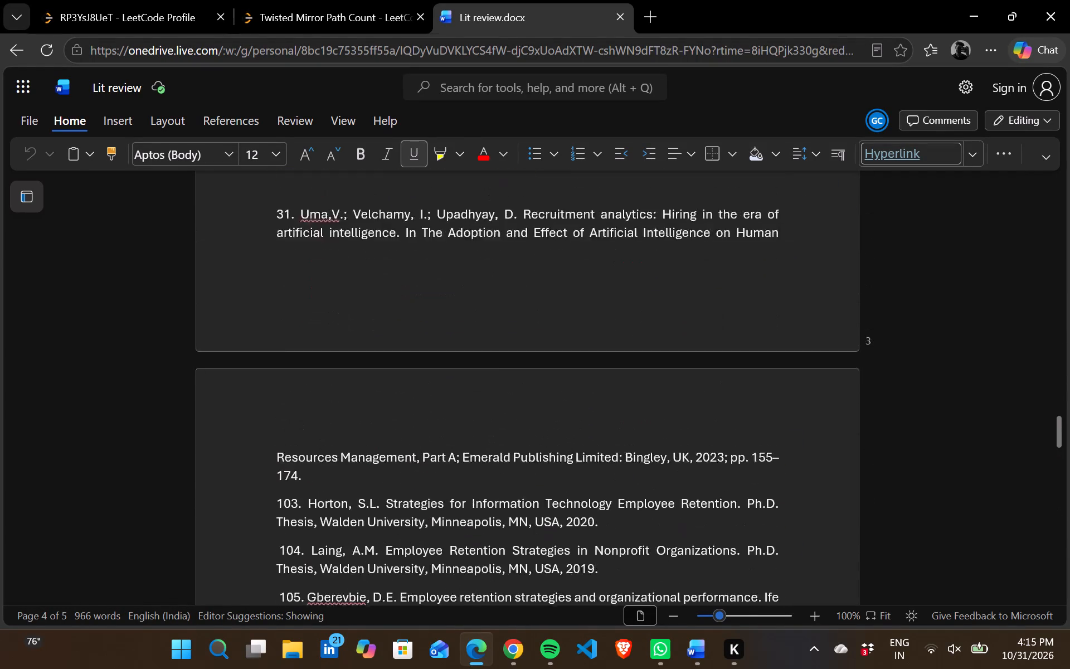
scroll(570, 401, "up", 2)
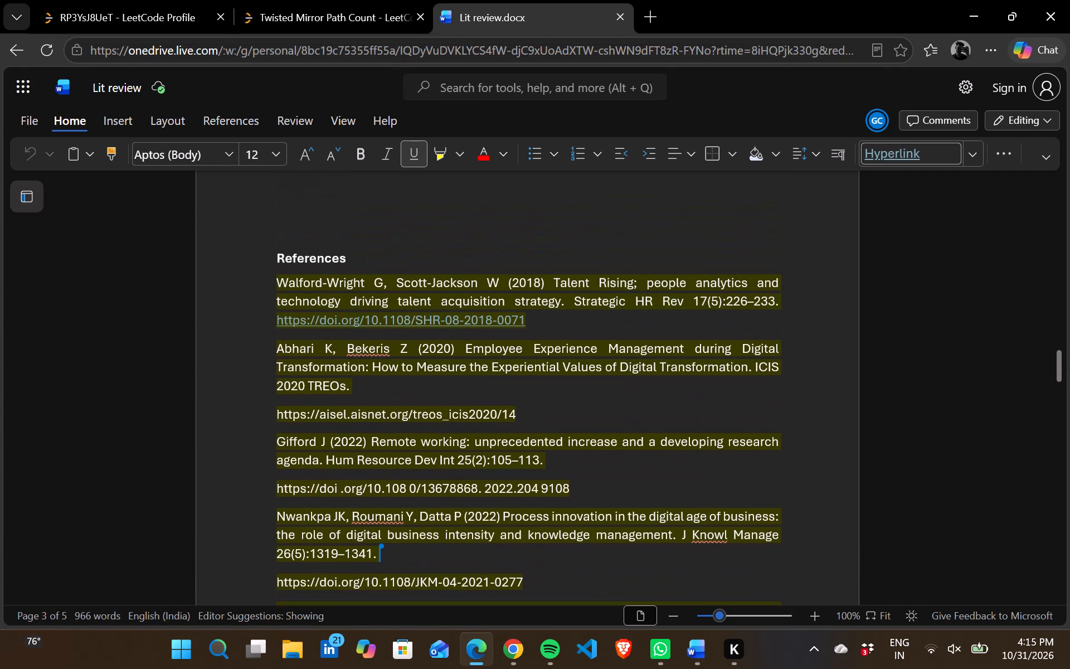
scroll(570, 401, "up", 1)
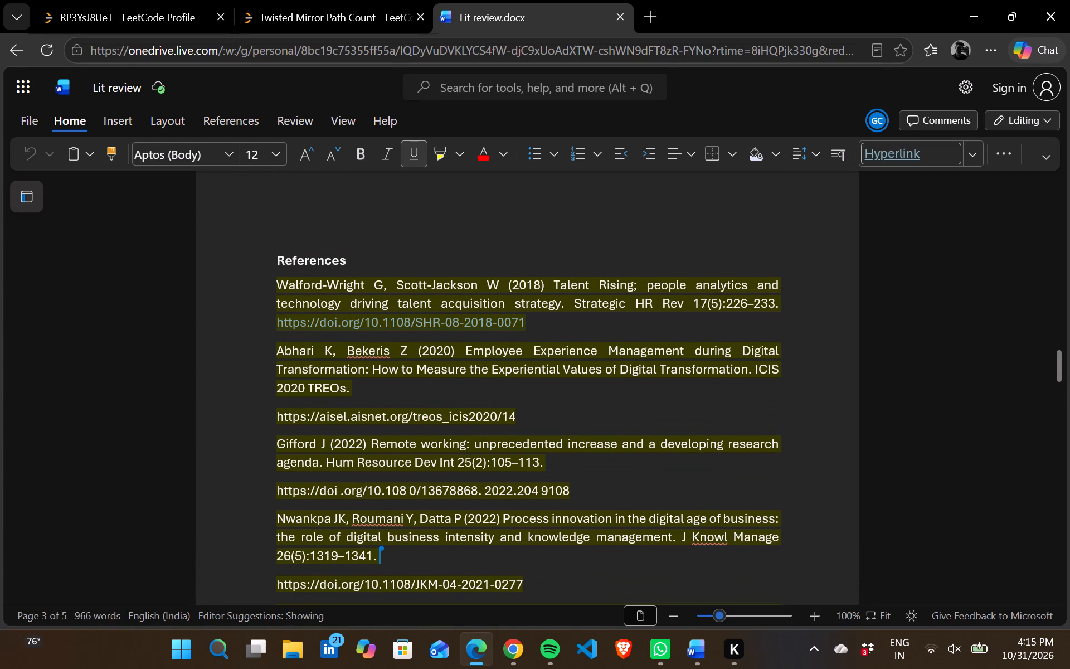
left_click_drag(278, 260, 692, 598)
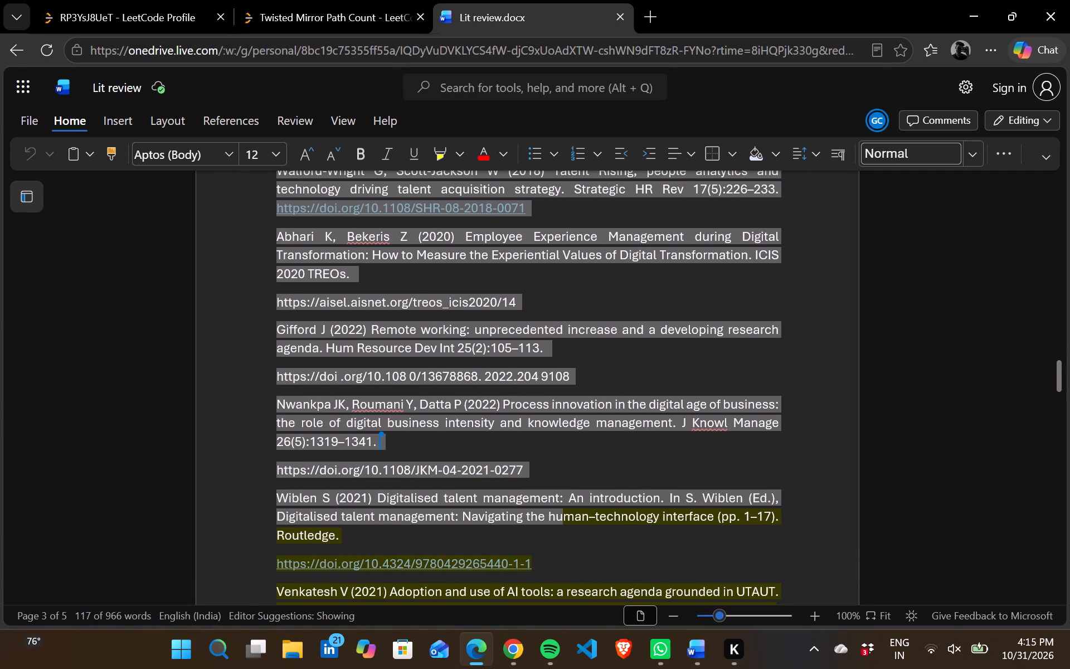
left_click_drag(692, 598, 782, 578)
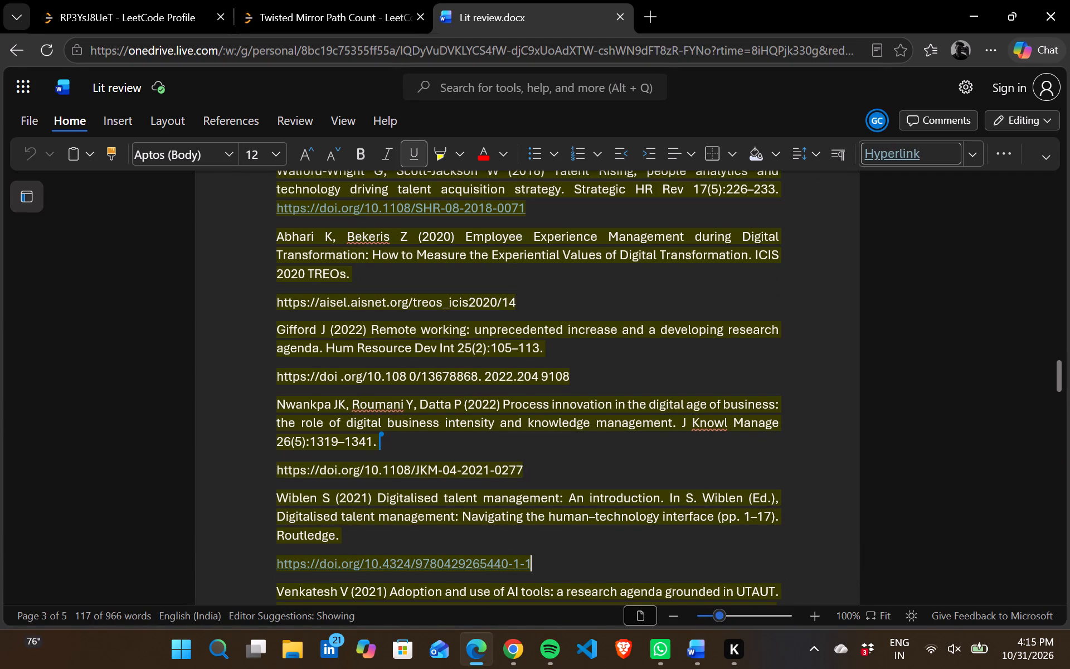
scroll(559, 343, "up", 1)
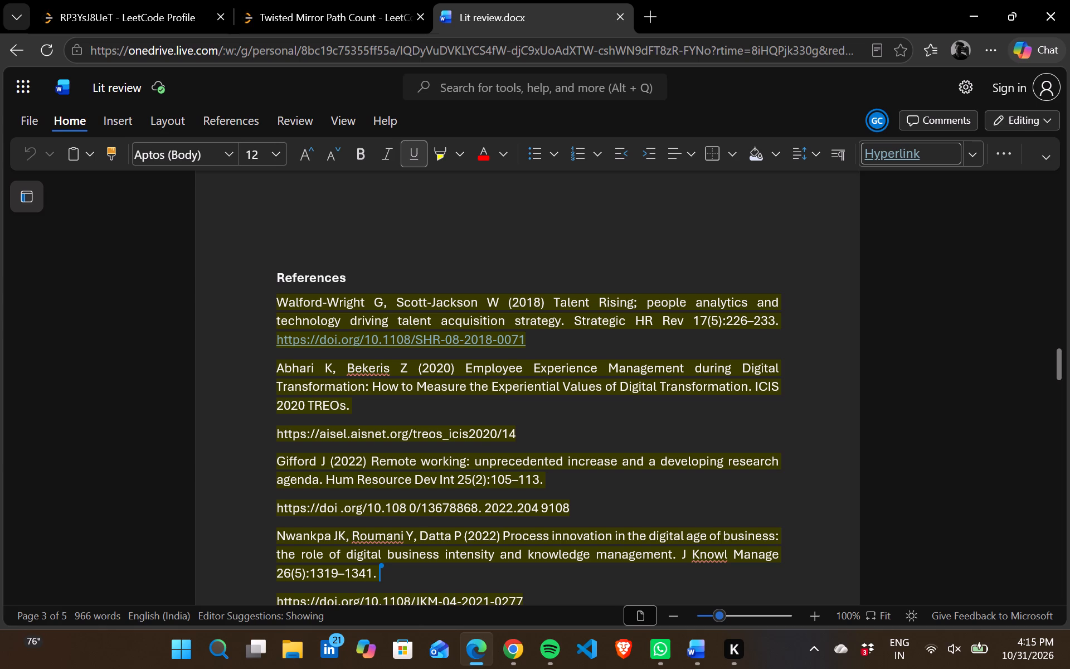
Copy the References heading and all entries through the Revillod (2025) reference with its DOI link.
left_click_drag(277, 279, 656, 603)
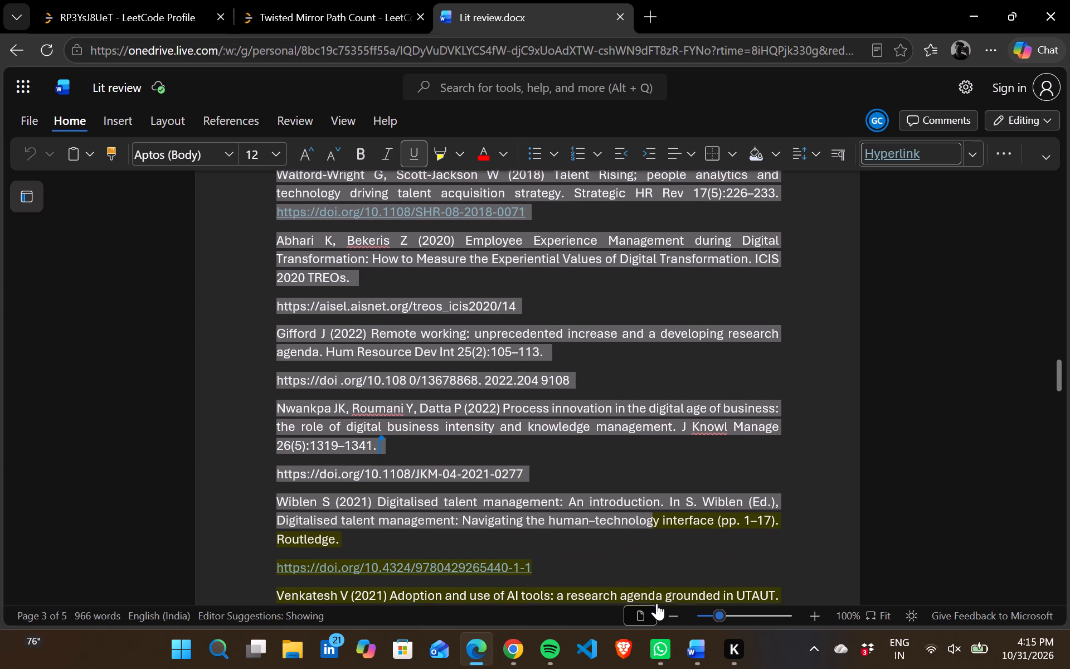
left_click_drag(656, 603, 697, 584)
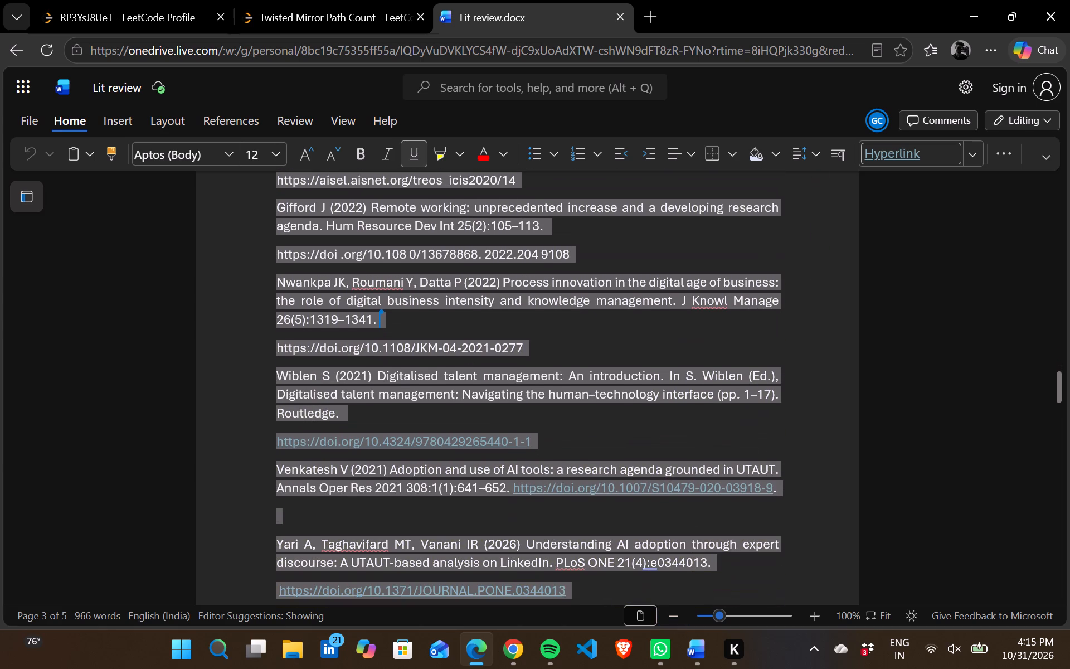
left_click_drag(697, 584, 658, 623)
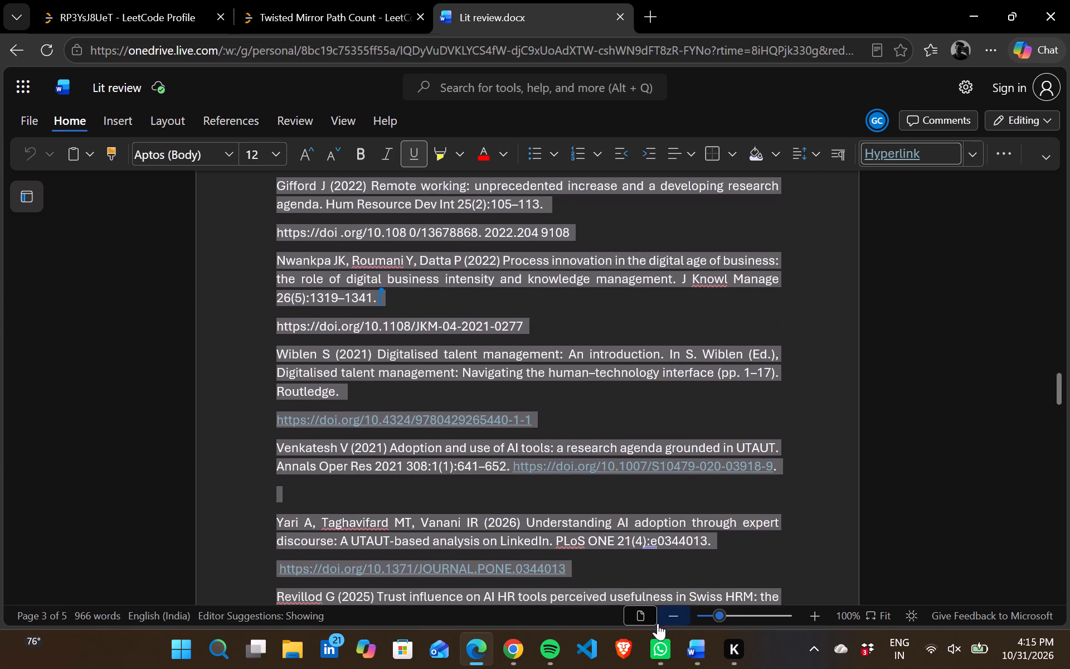
left_click_drag(658, 623, 605, 445)
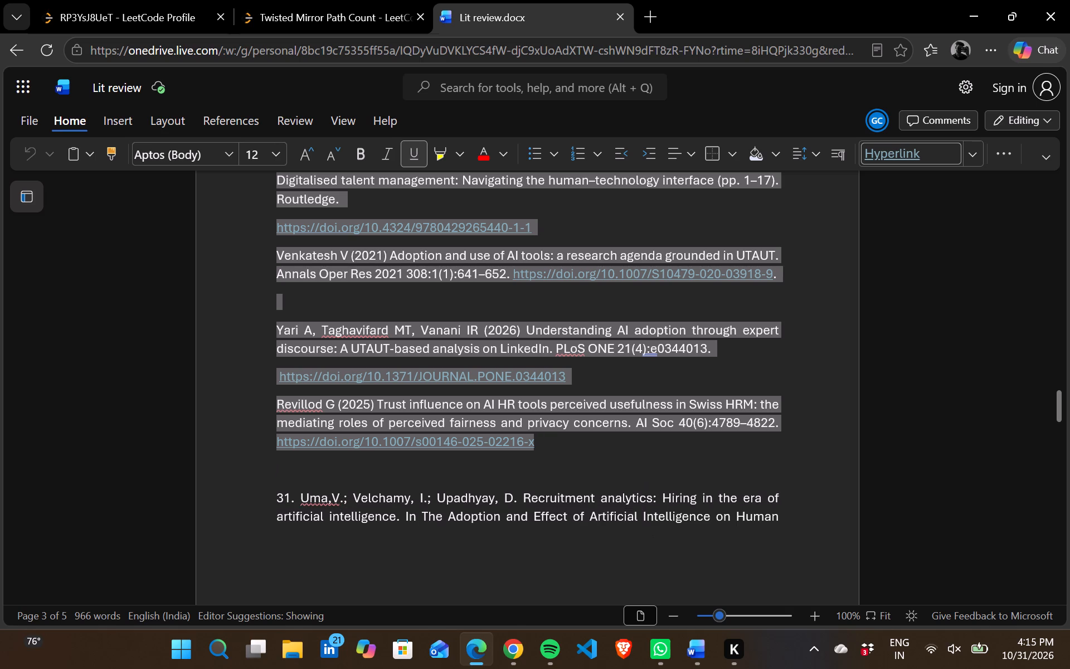
left_click_drag(605, 445, 585, 443)
key("ctrl+c")
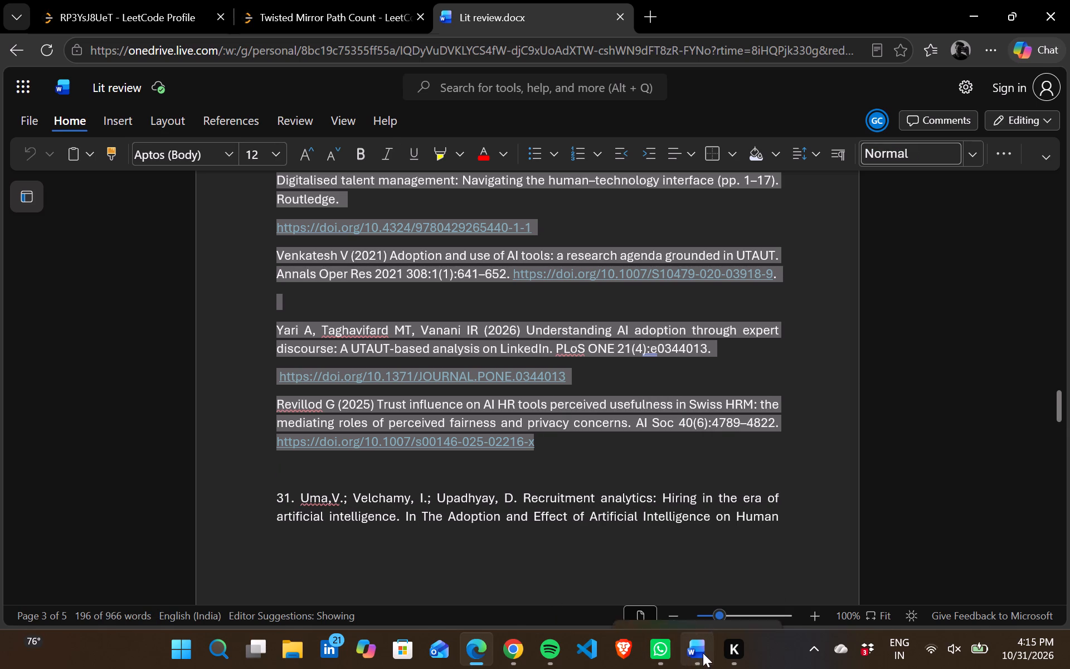
Switch to the Research Paper document in Word and paste the copied references on the new page after Table 1.
left_click(702, 580)
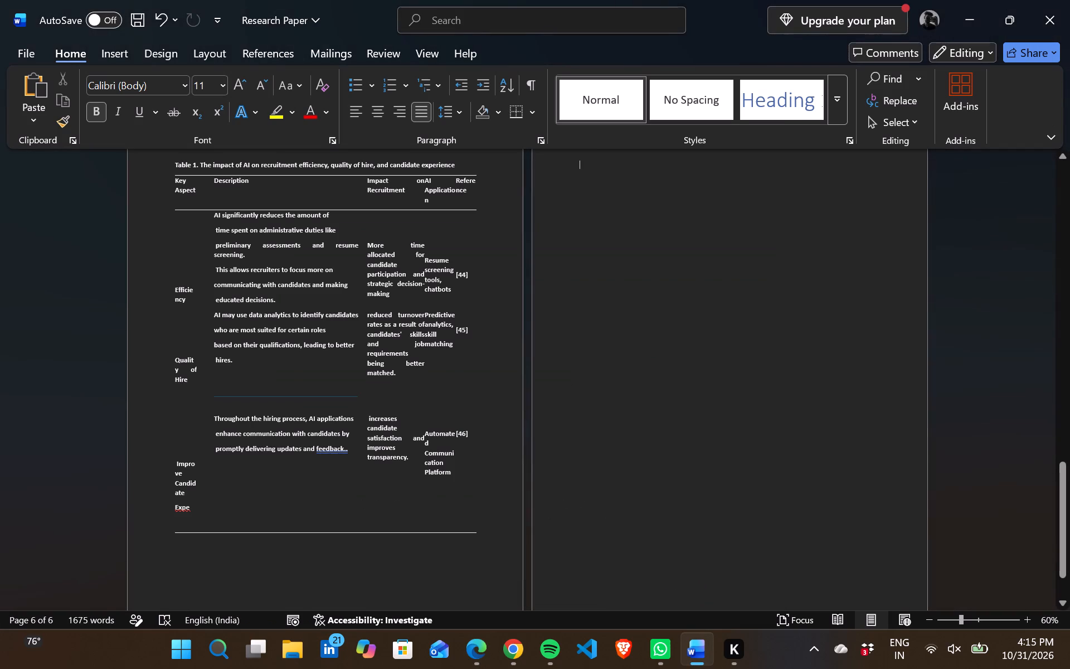
key("ctrl+v")
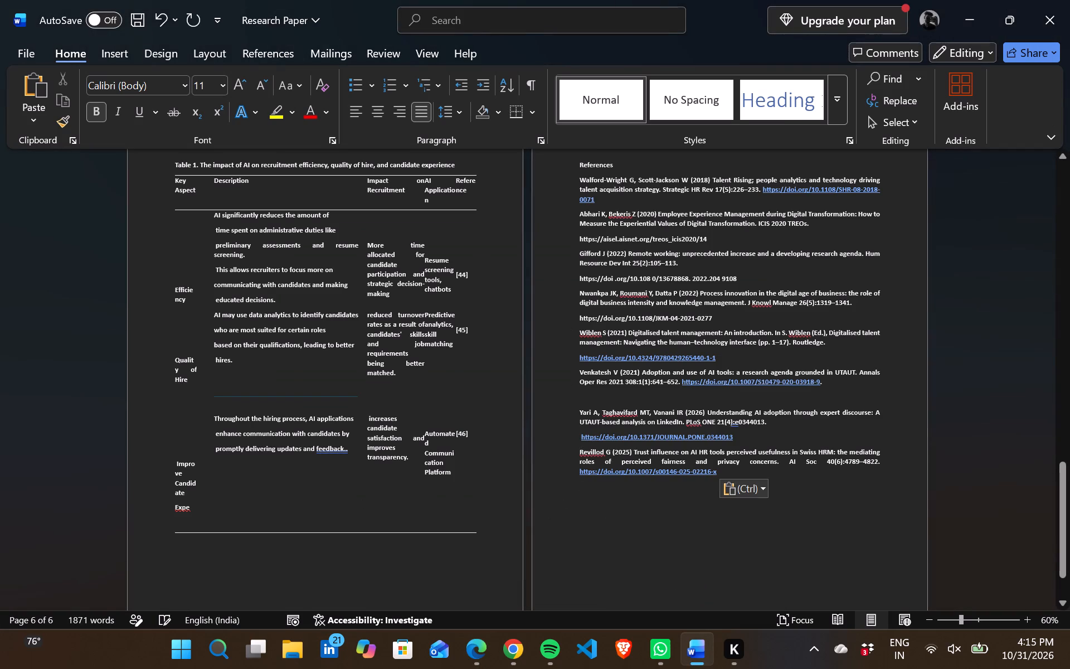
scroll(707, 343, "down", 1)
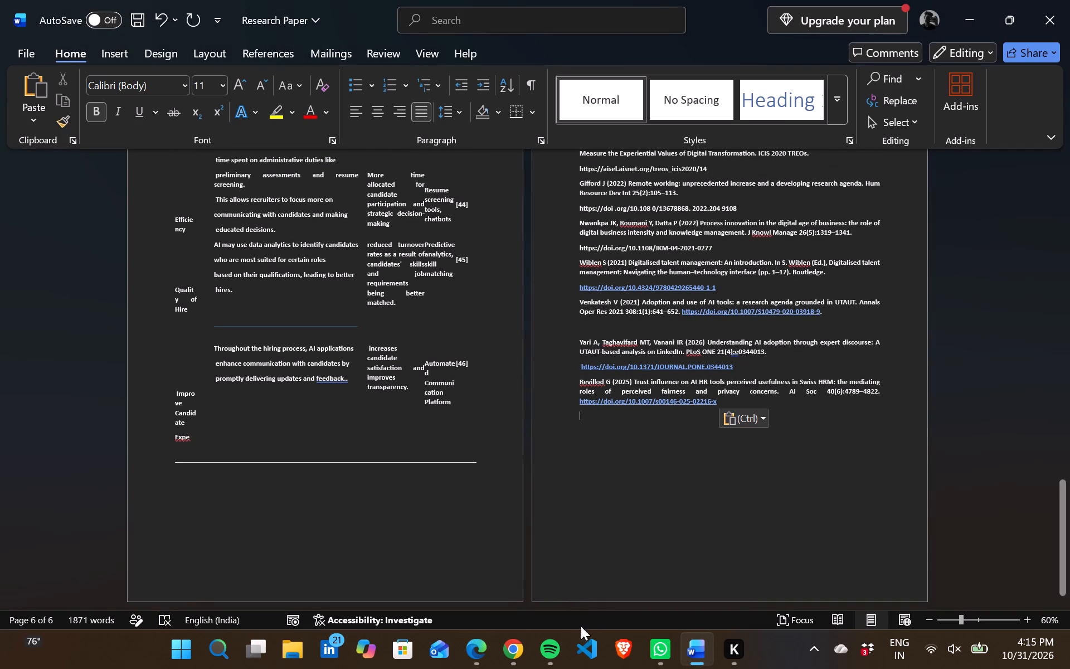
Switch back to the Lit review document in Edge and bring up numbered reference 31 below the Revillod entry.
left_click(466, 570)
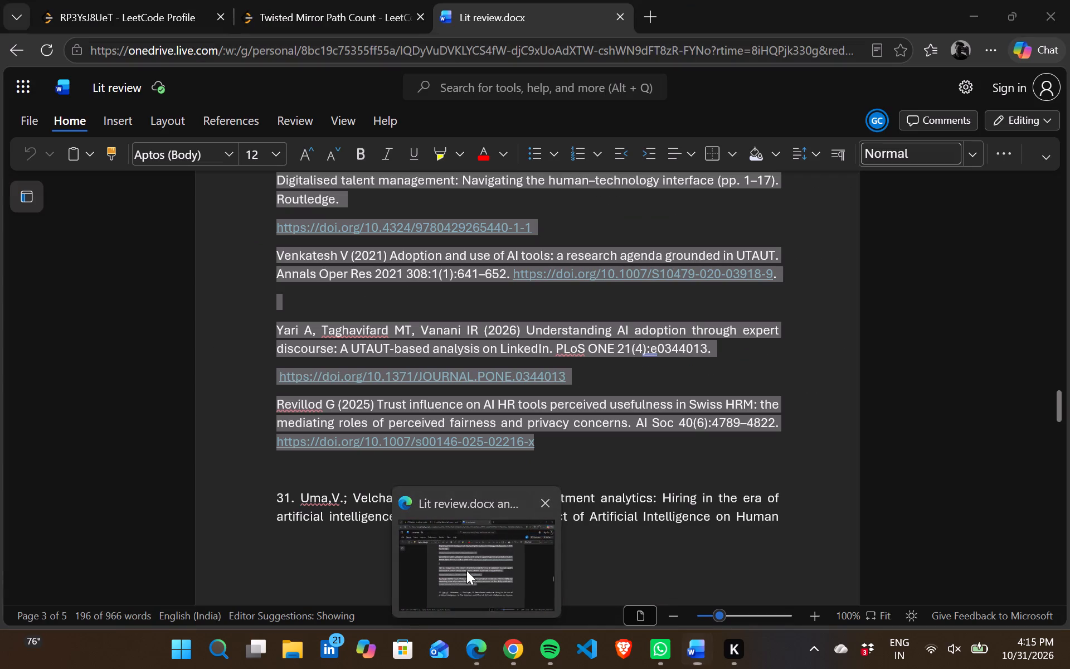
scroll(496, 430, "down", 2)
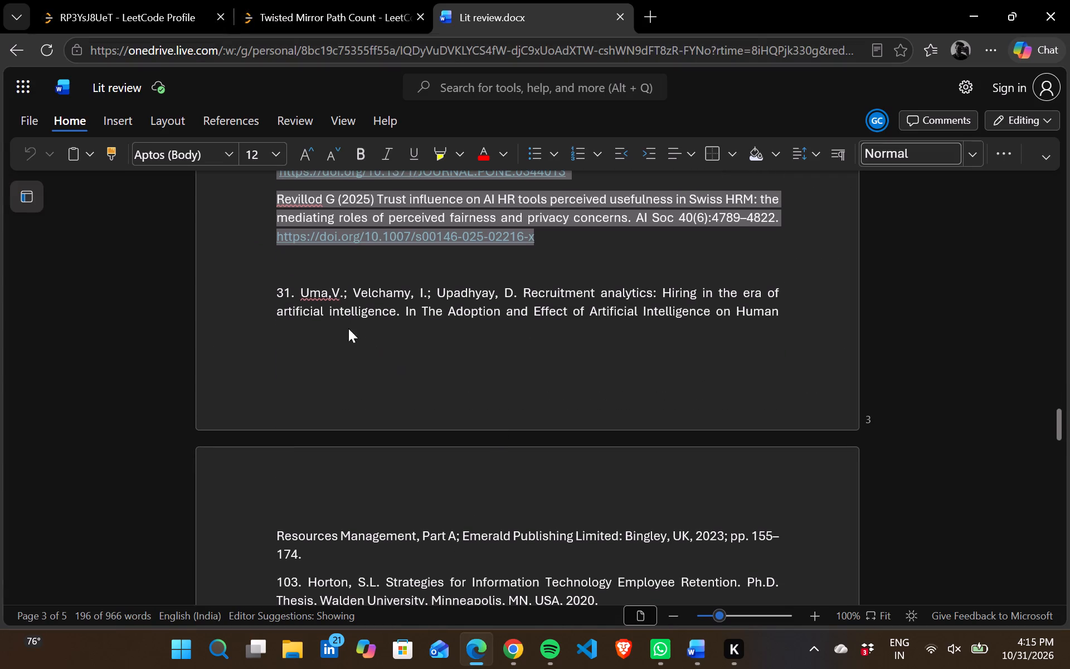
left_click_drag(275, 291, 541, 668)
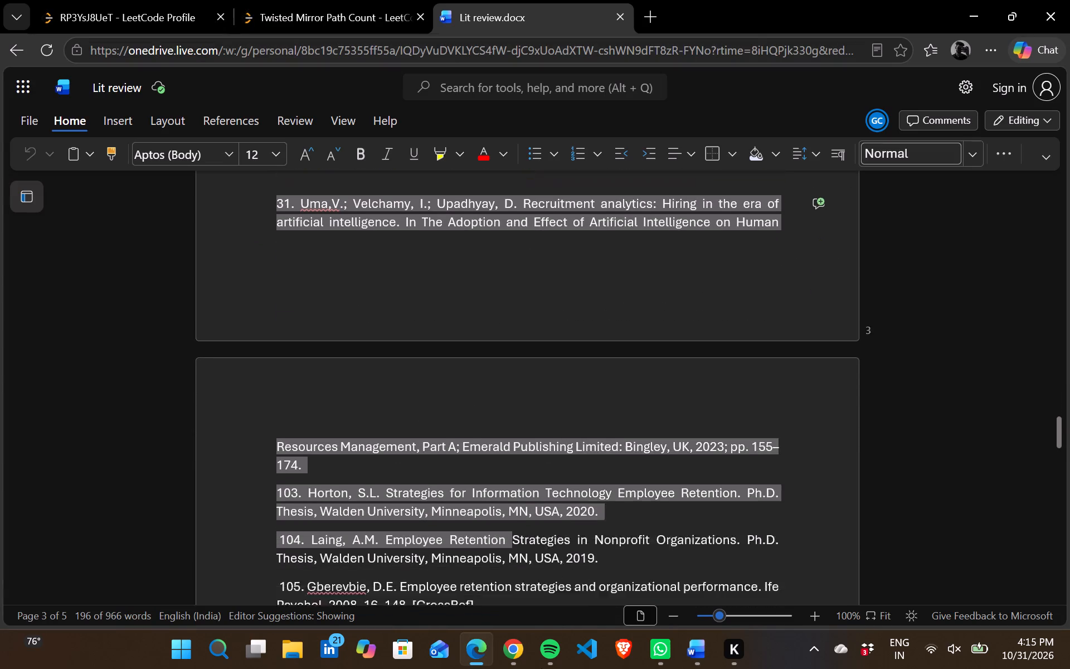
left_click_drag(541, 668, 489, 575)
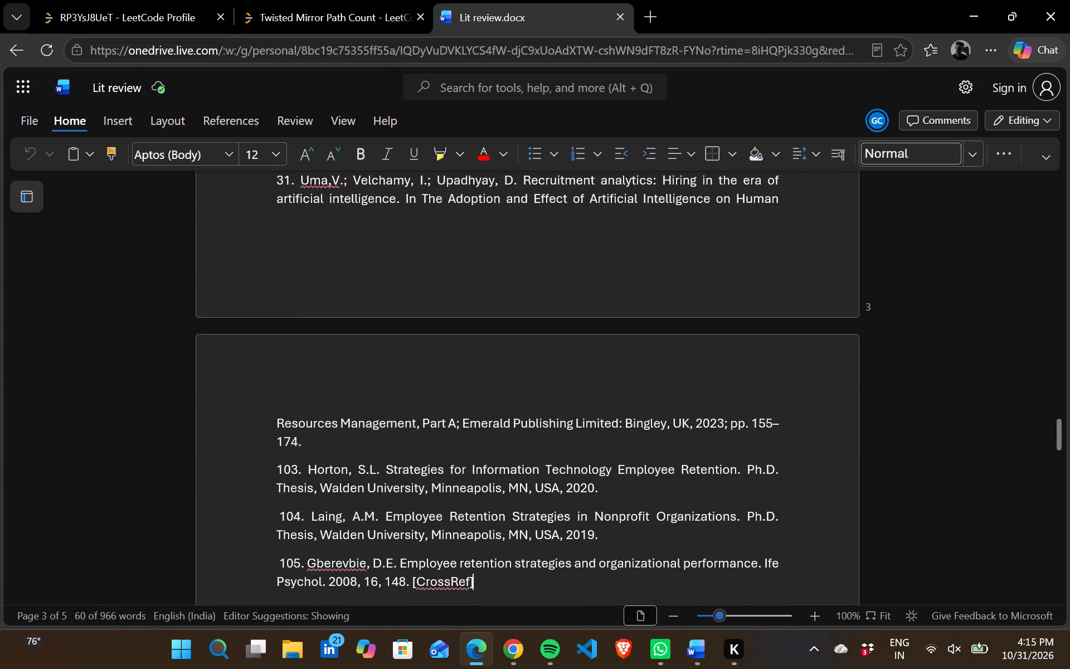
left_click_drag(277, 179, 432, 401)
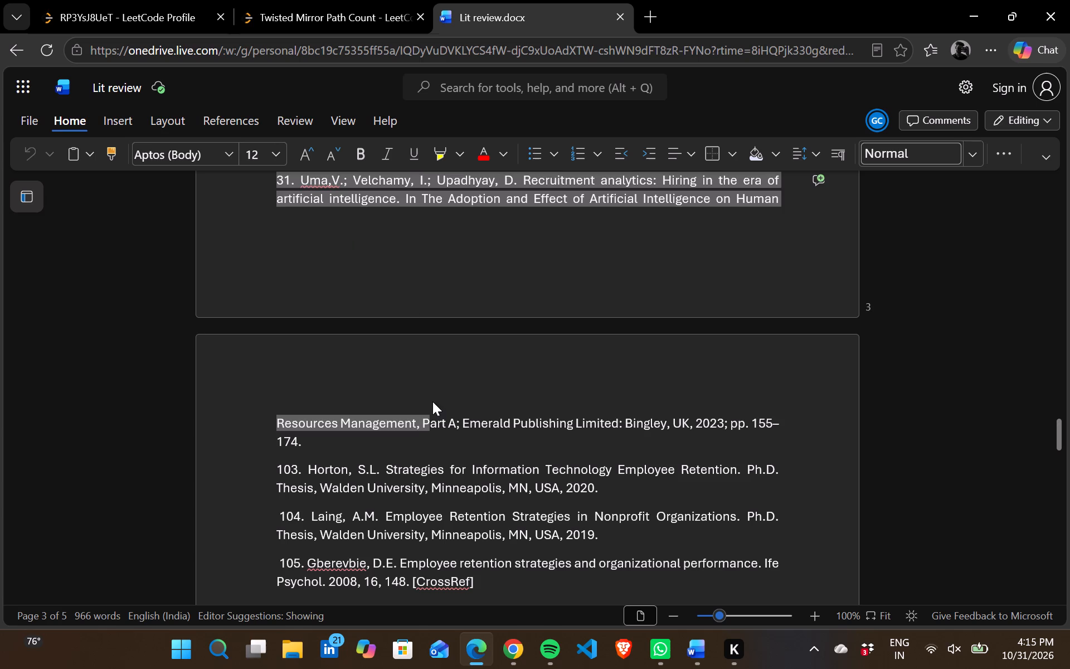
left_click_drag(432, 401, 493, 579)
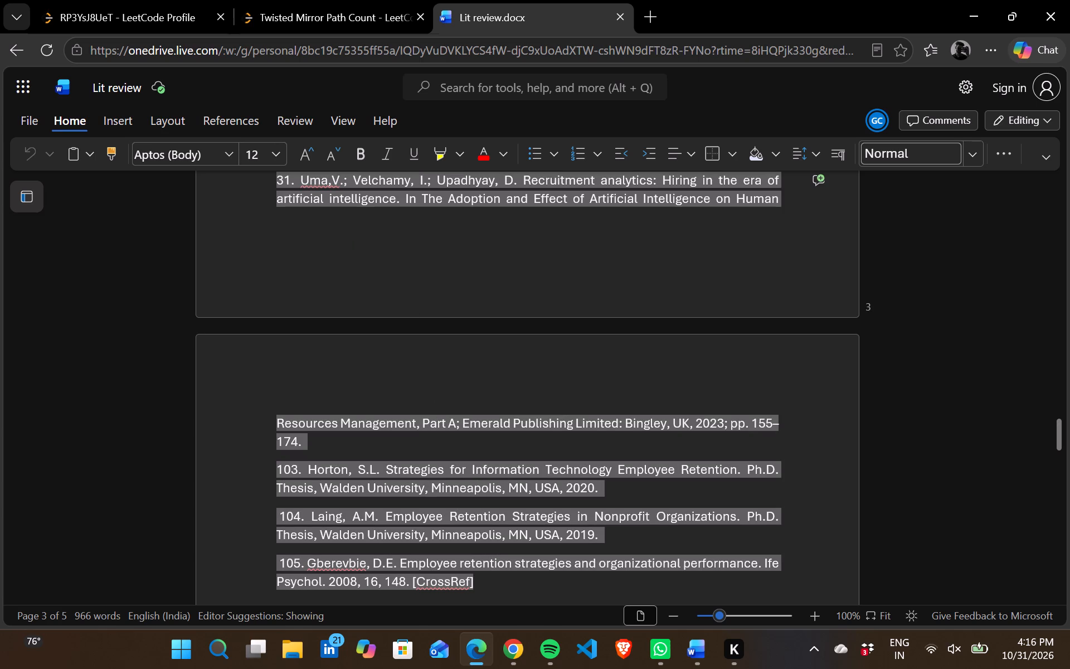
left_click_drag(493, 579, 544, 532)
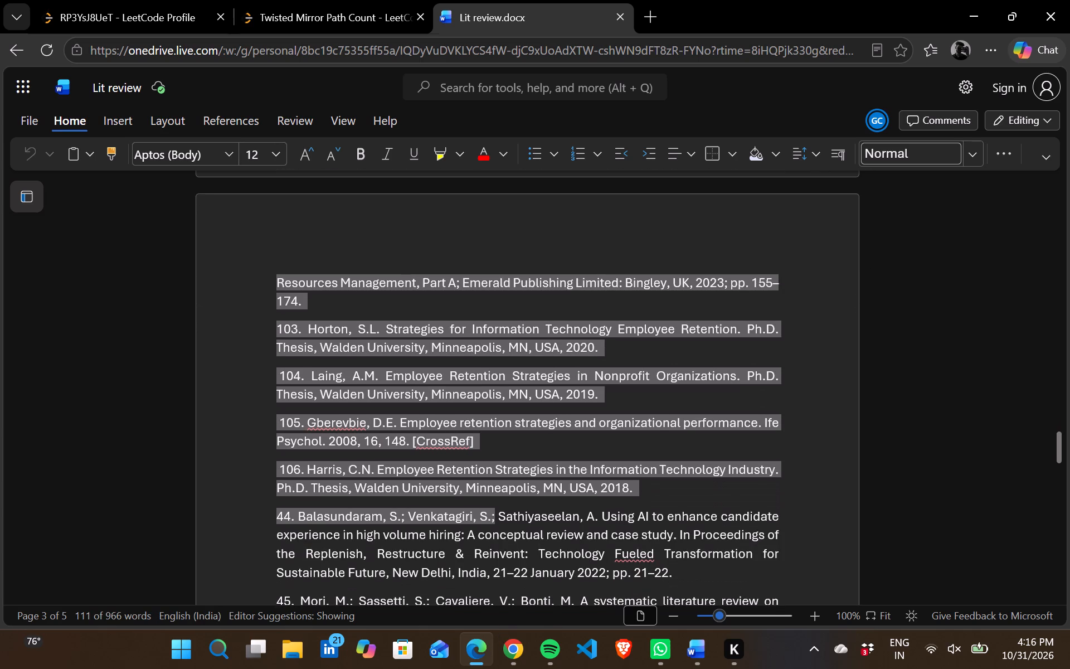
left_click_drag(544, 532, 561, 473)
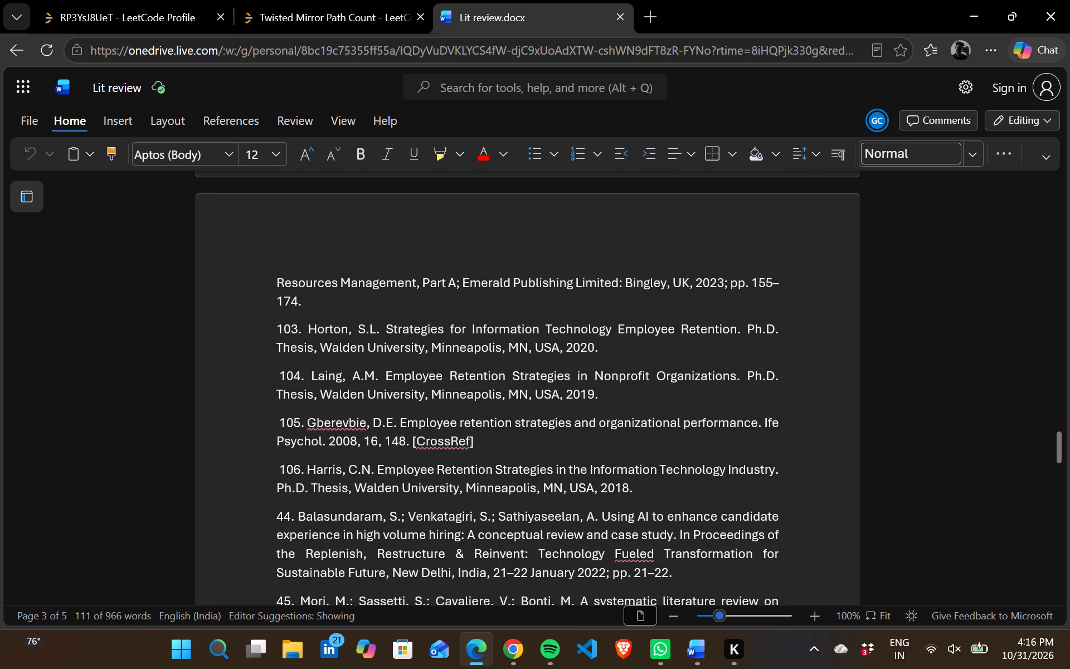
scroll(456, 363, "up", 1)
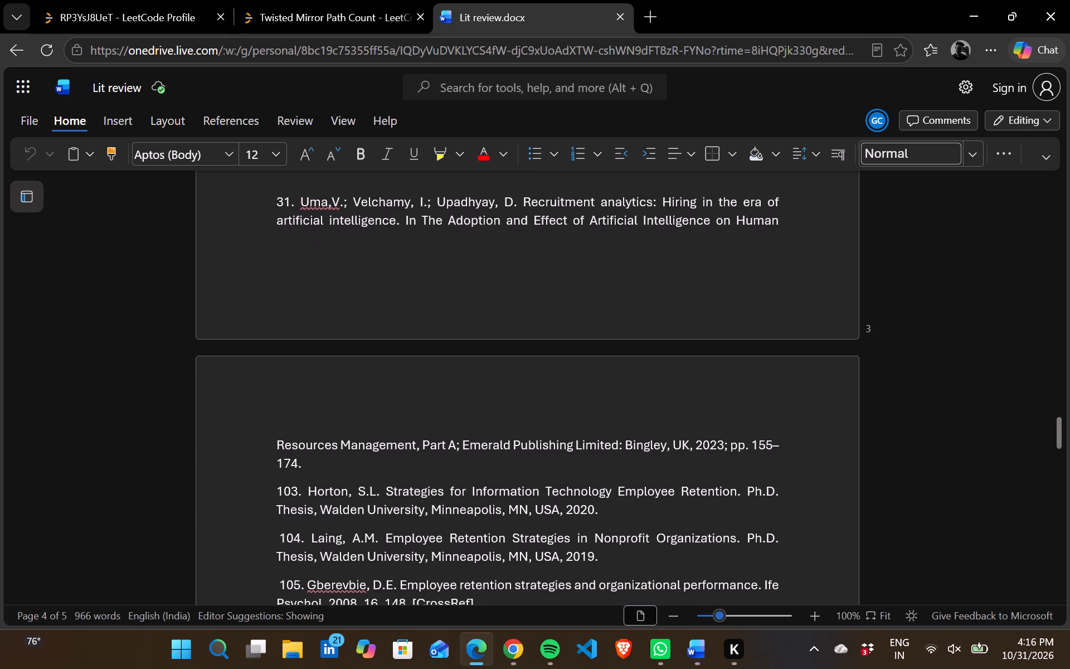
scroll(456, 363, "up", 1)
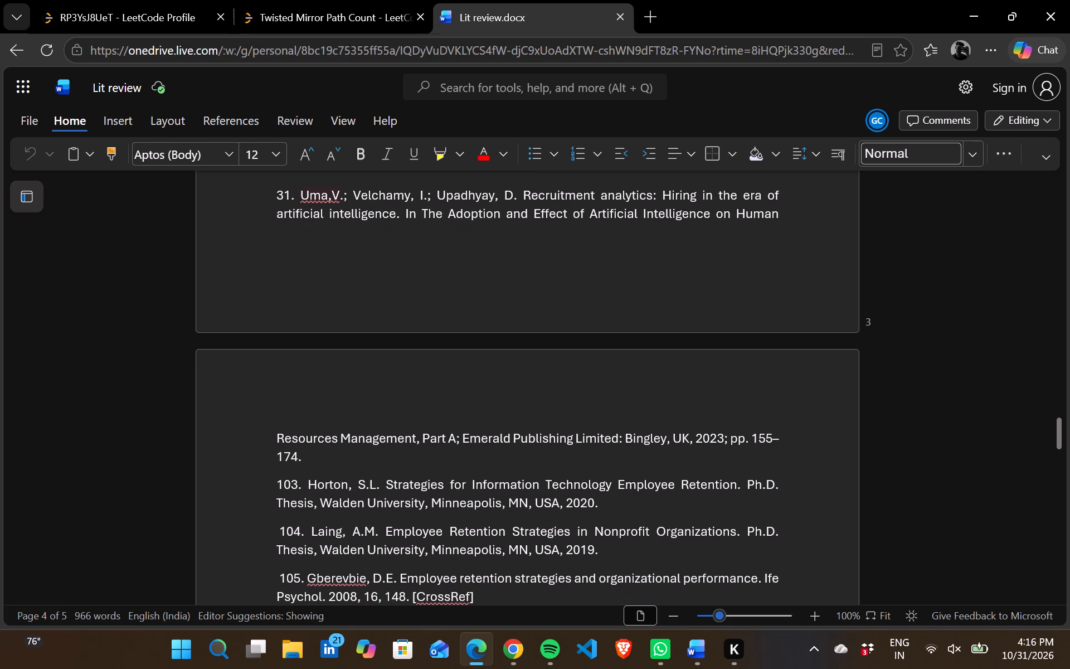
Copy the Lit review references from numbered entry 31 through entry 46, including the blank lines below.
left_click_drag(276, 195, 530, 411)
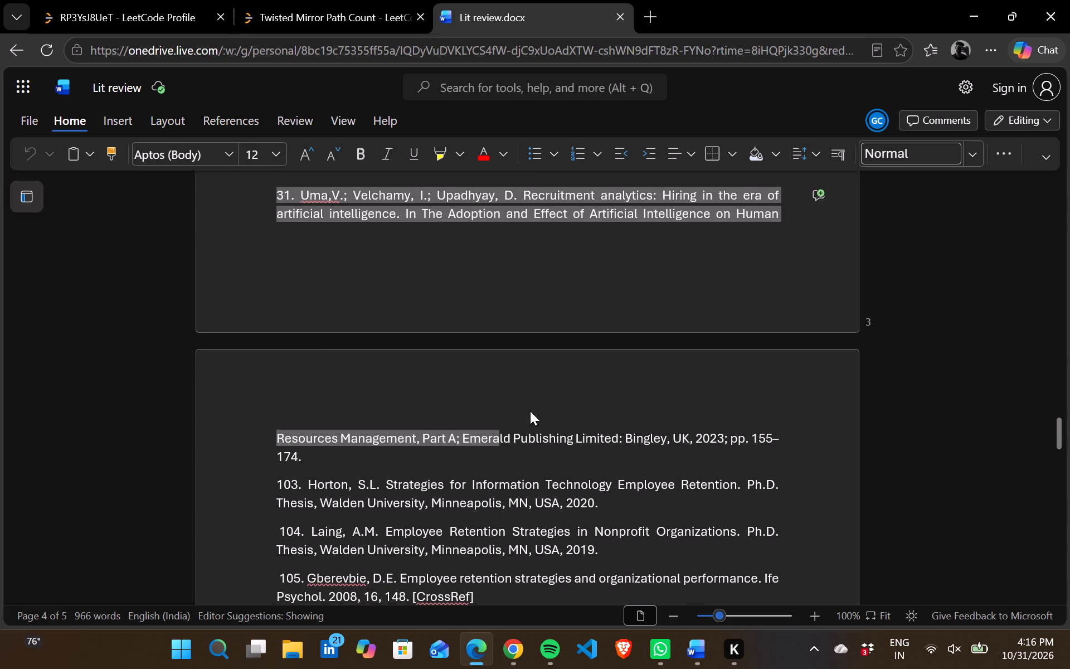
left_click_drag(530, 411, 553, 597)
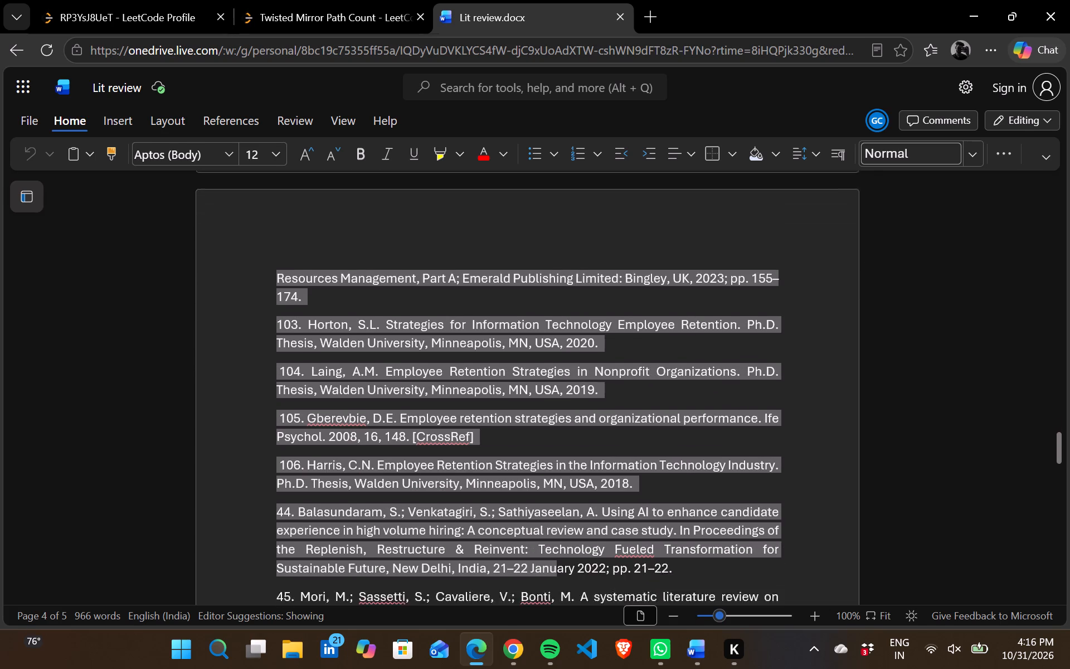
left_click_drag(553, 597, 681, 537)
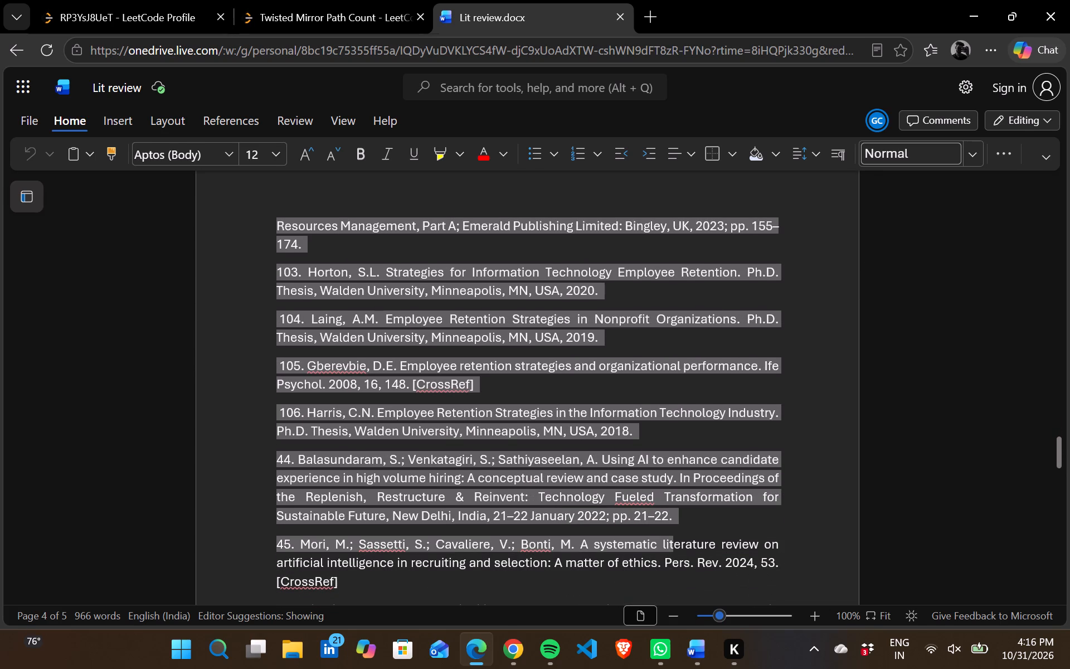
left_click_drag(681, 537, 563, 605)
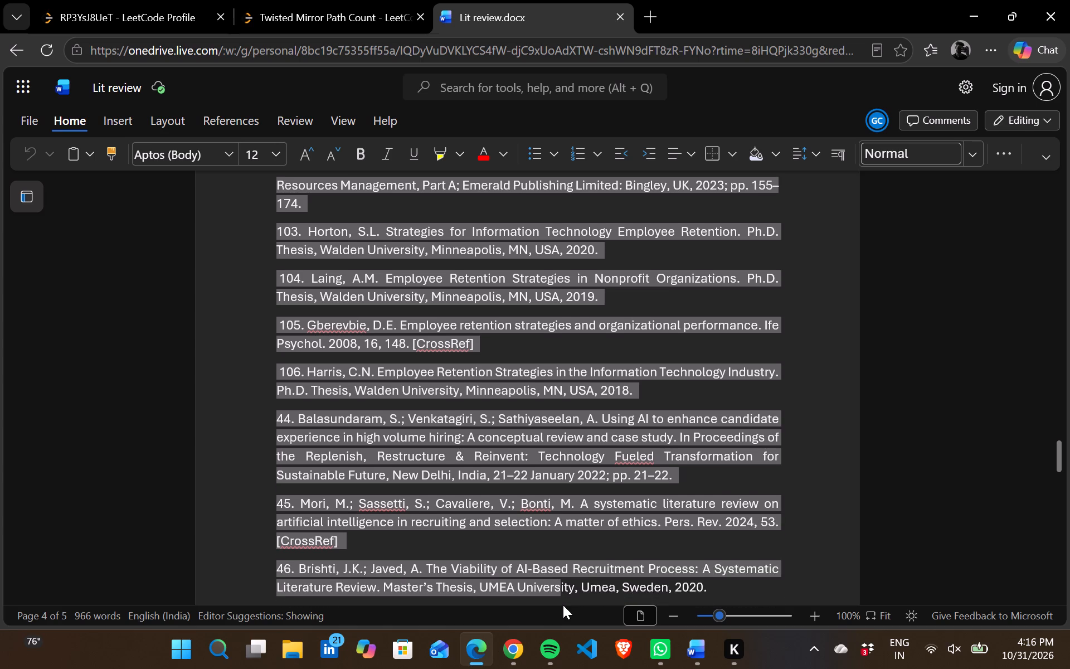
left_click_drag(563, 605, 627, 576)
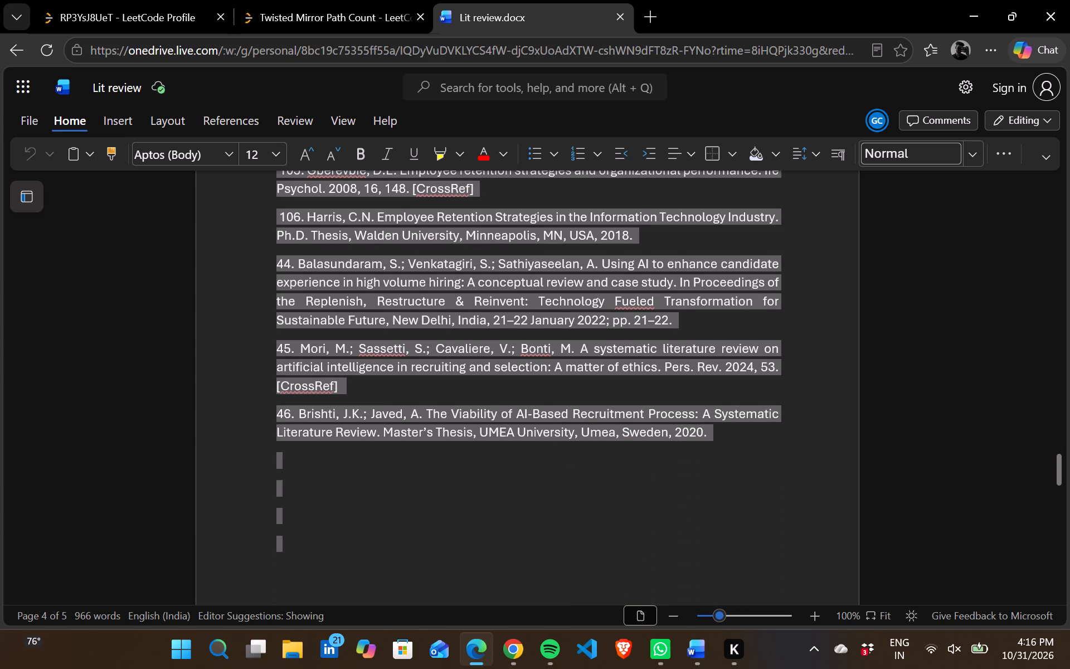
left_click_drag(627, 576, 740, 429)
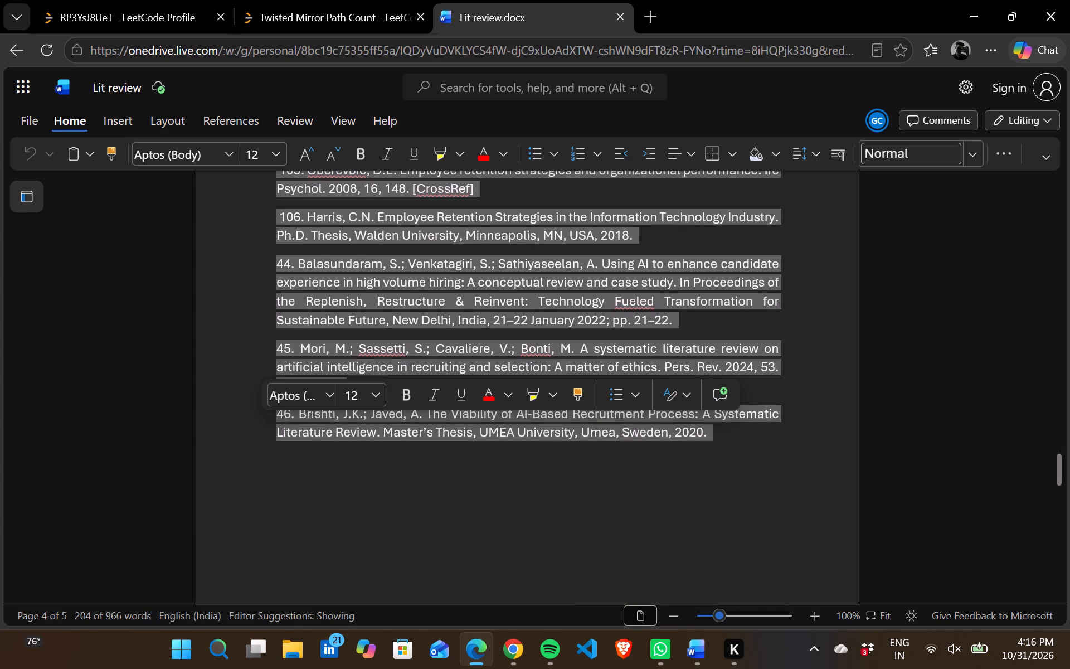
key("ctrl+c")
Switch to the Research Paper document in Word and paste the copied numbered references below the Revillod (2025) entry.
left_click(698, 655)
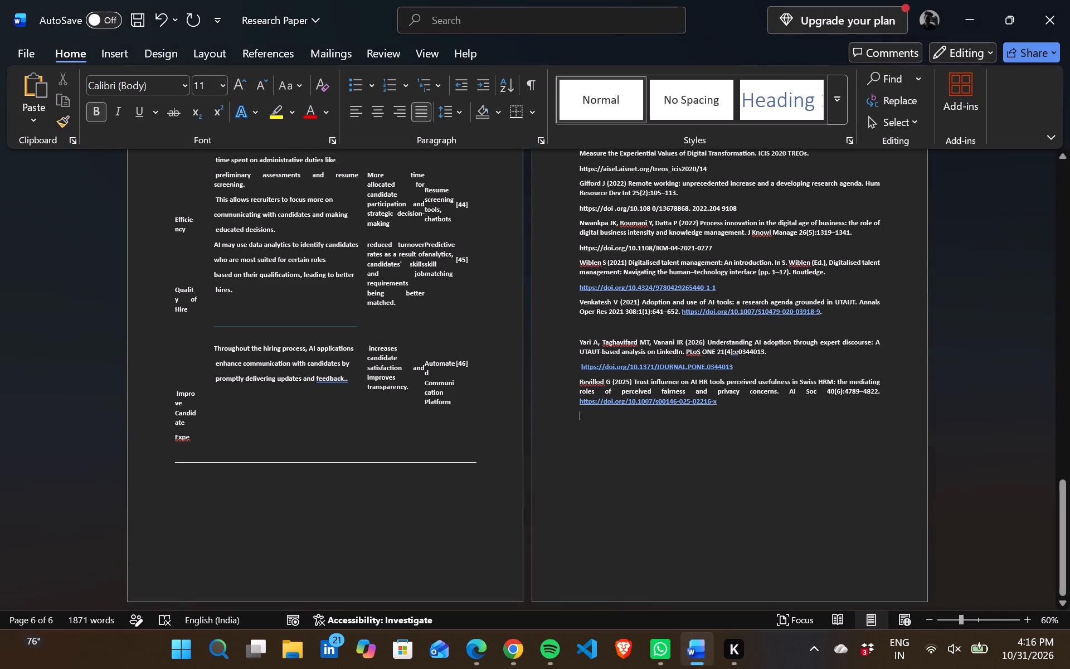
key("ctrl+v")
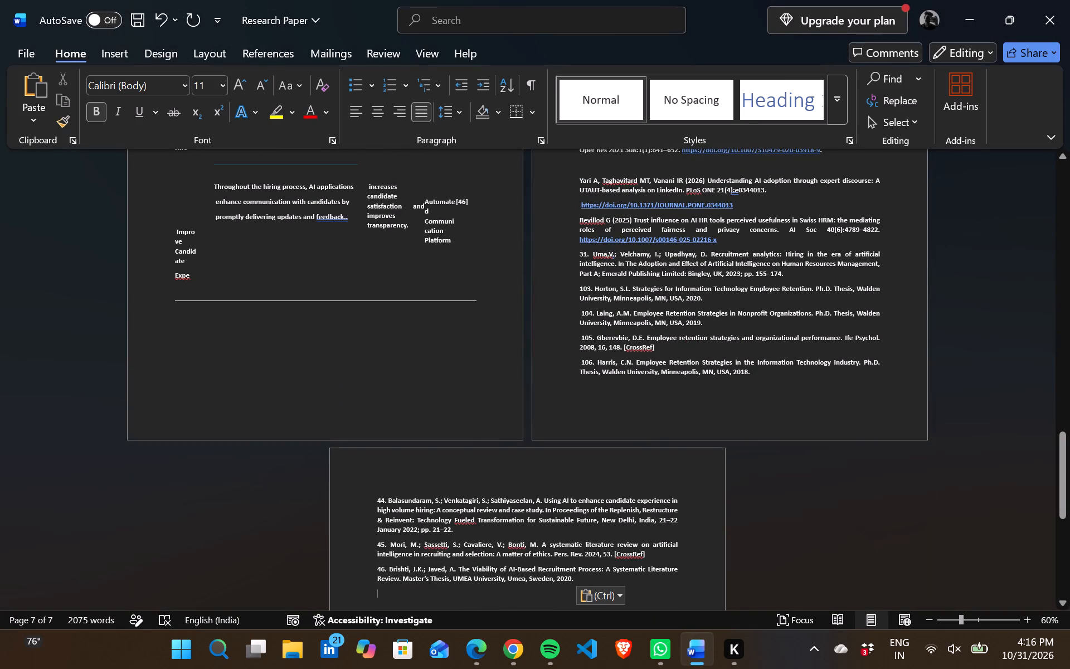
Look over the Research Paper's earlier pages, and switch to Lit review in Edge to check which body paragraphs are highlighted.
scroll(716, 414, "right", 1)
scroll(716, 414, "up", 3)
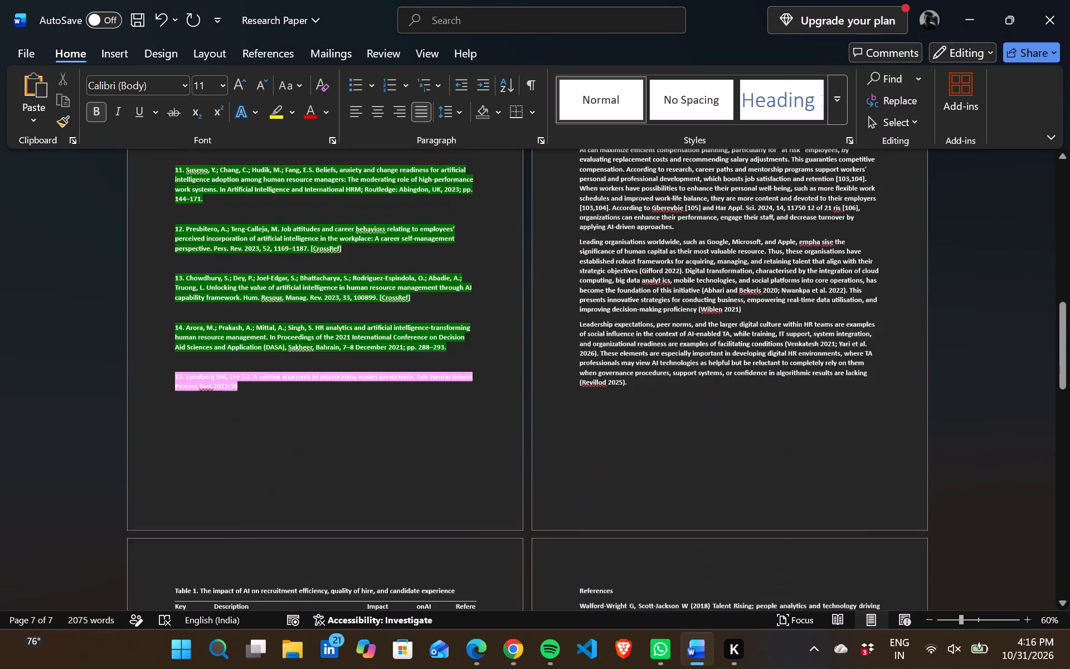
scroll(716, 414, "up", 5)
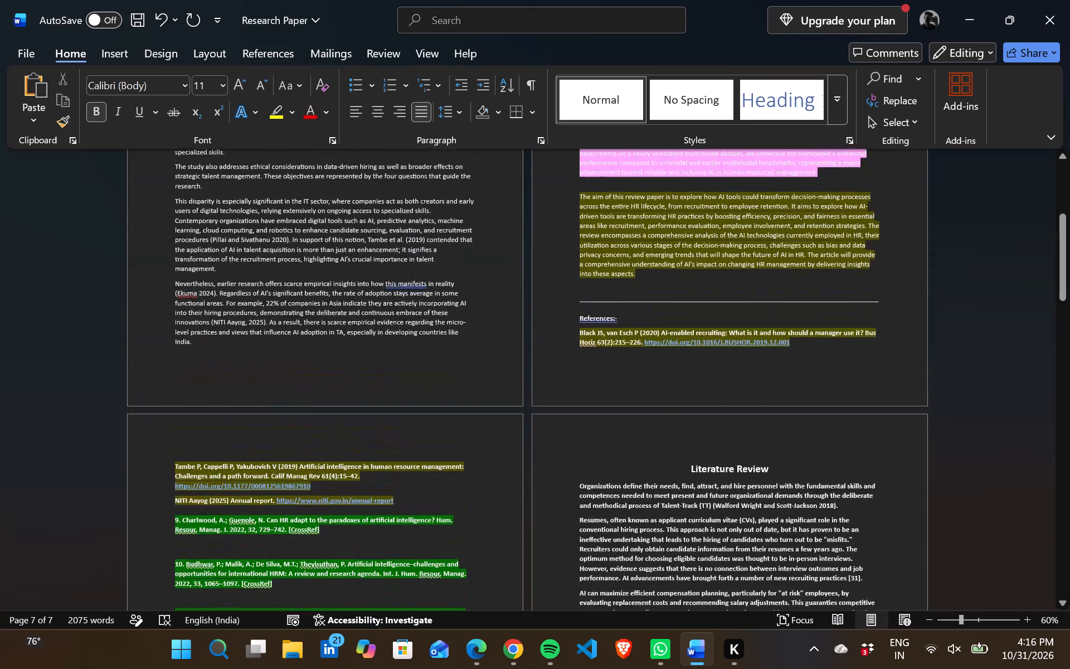
scroll(716, 414, "up", 1)
scroll(716, 414, "down", 4)
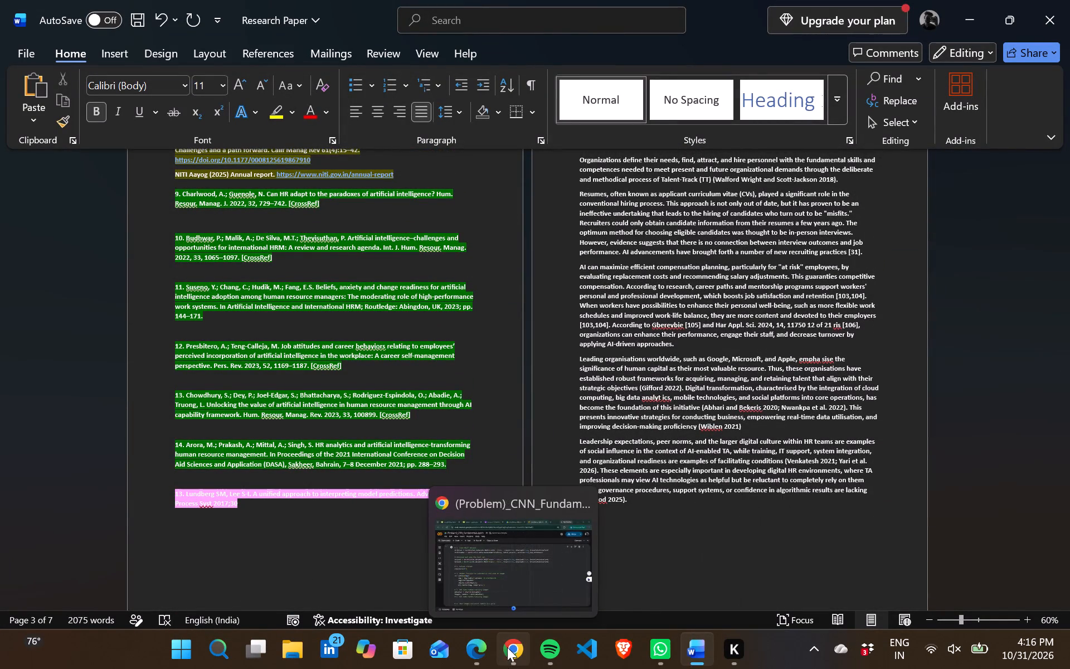
left_click(464, 592)
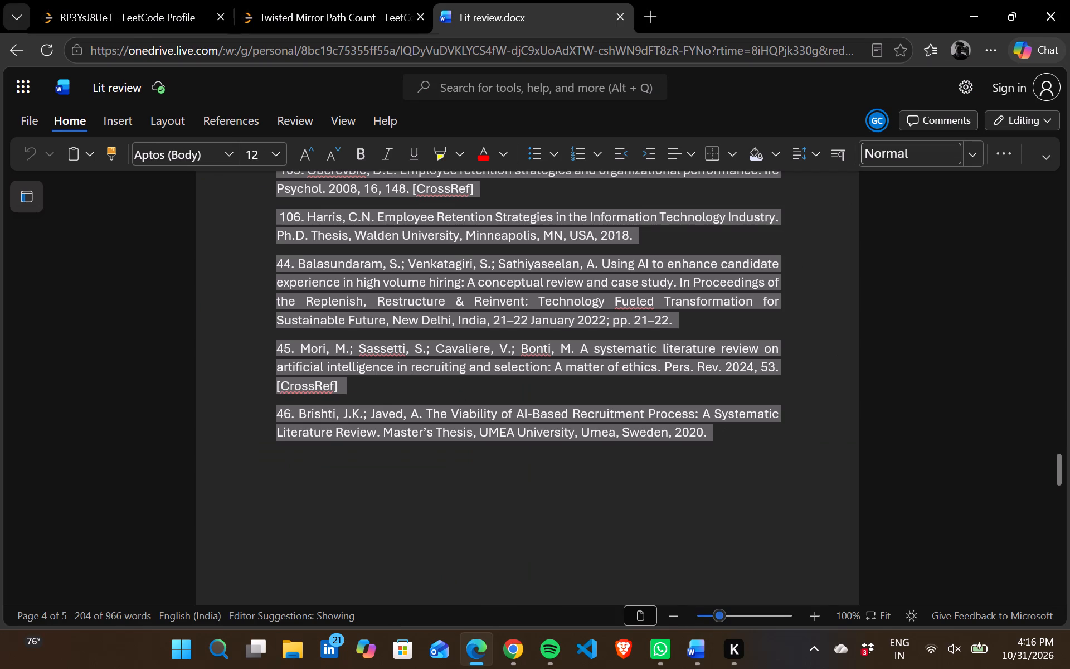
scroll(477, 388, "up", 9)
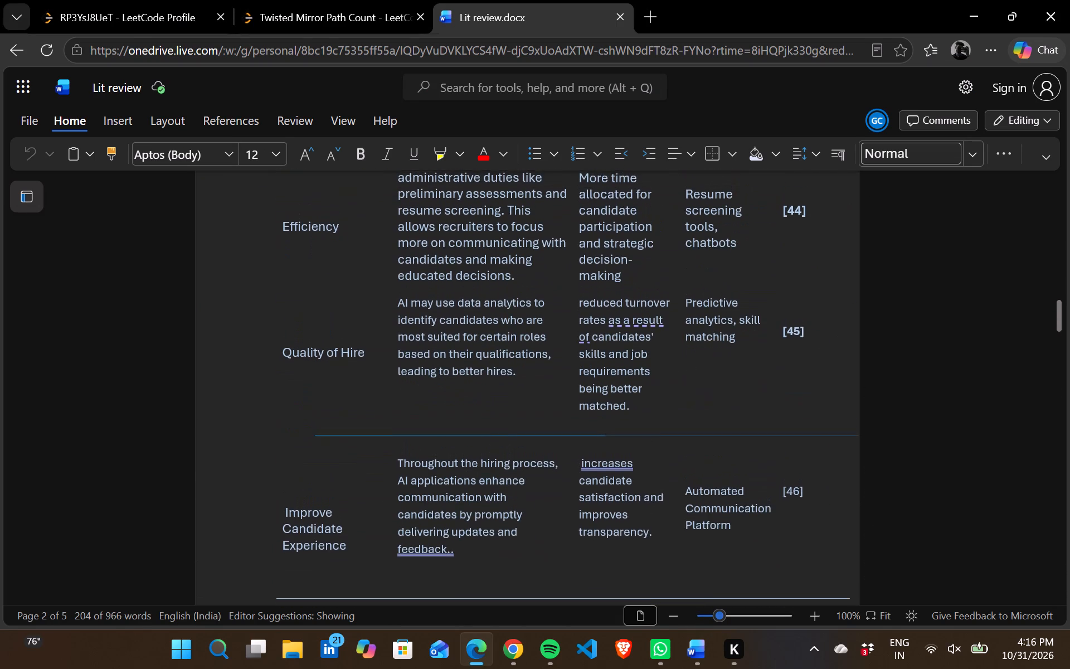
scroll(945, 345, "up", 3)
scroll(712, 284, "up", 3)
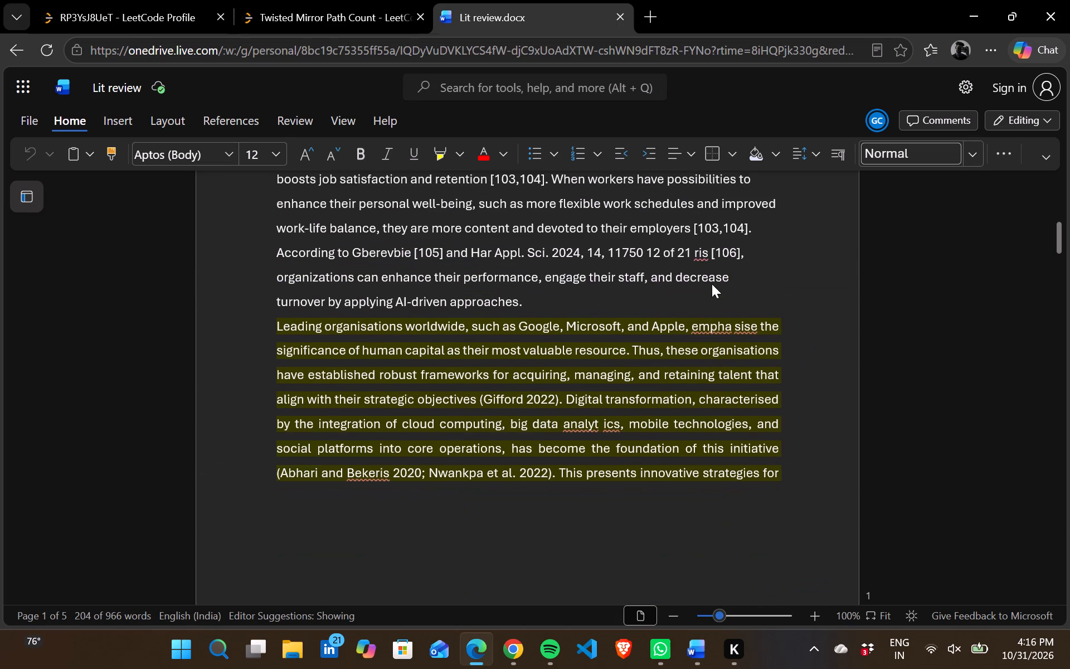
scroll(647, 325, "down", 4)
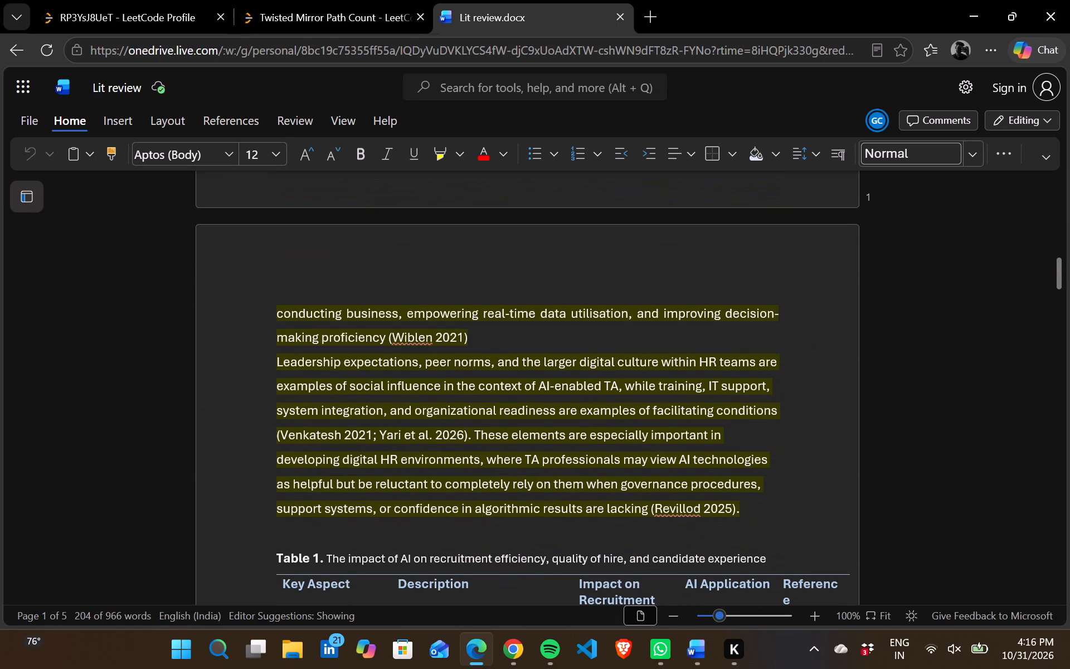
scroll(647, 325, "up", 4)
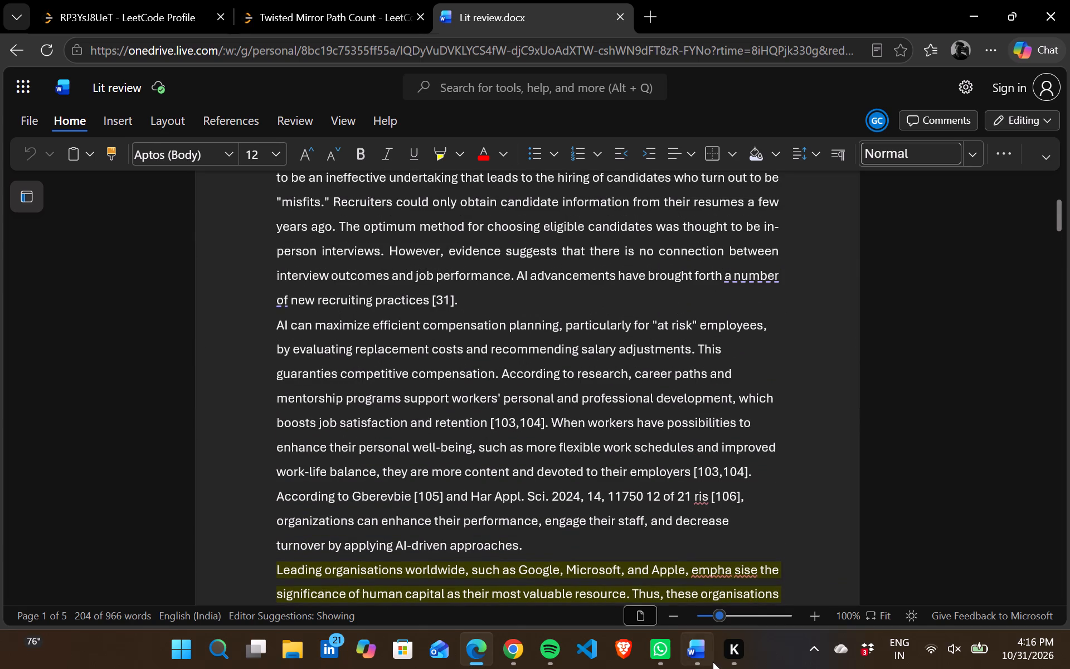
Switch to Word and highlight in yellow the Literature Review paragraphs from "Leading organisations worldwide" through "(Revillod 2025).".
left_click(709, 564)
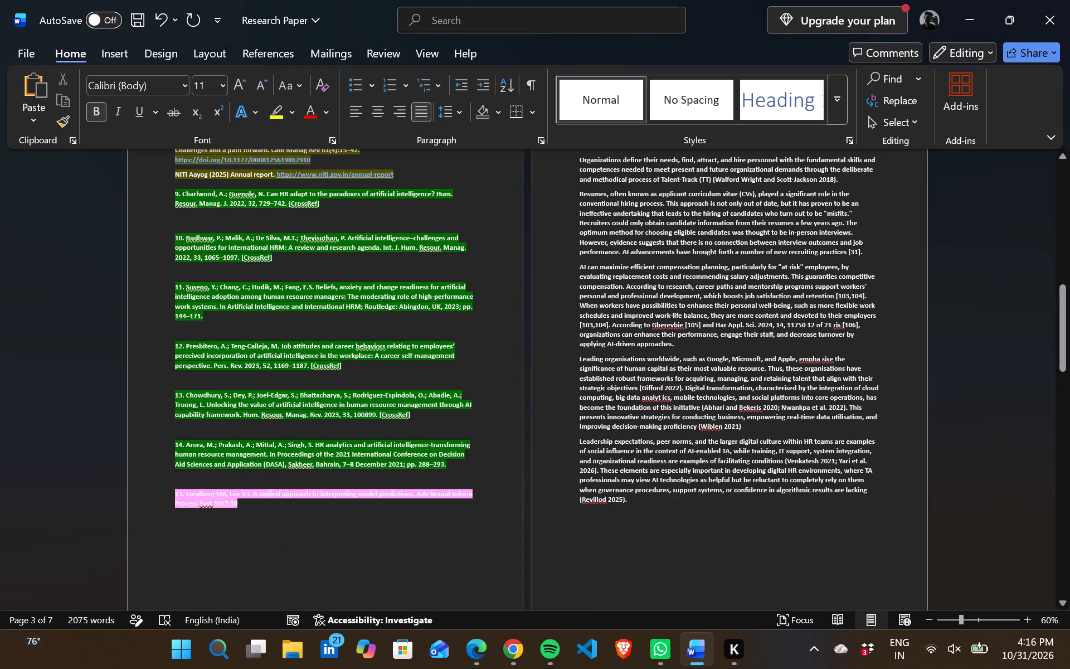
scroll(602, 350, "down", 2)
scroll(602, 350, "up", 1)
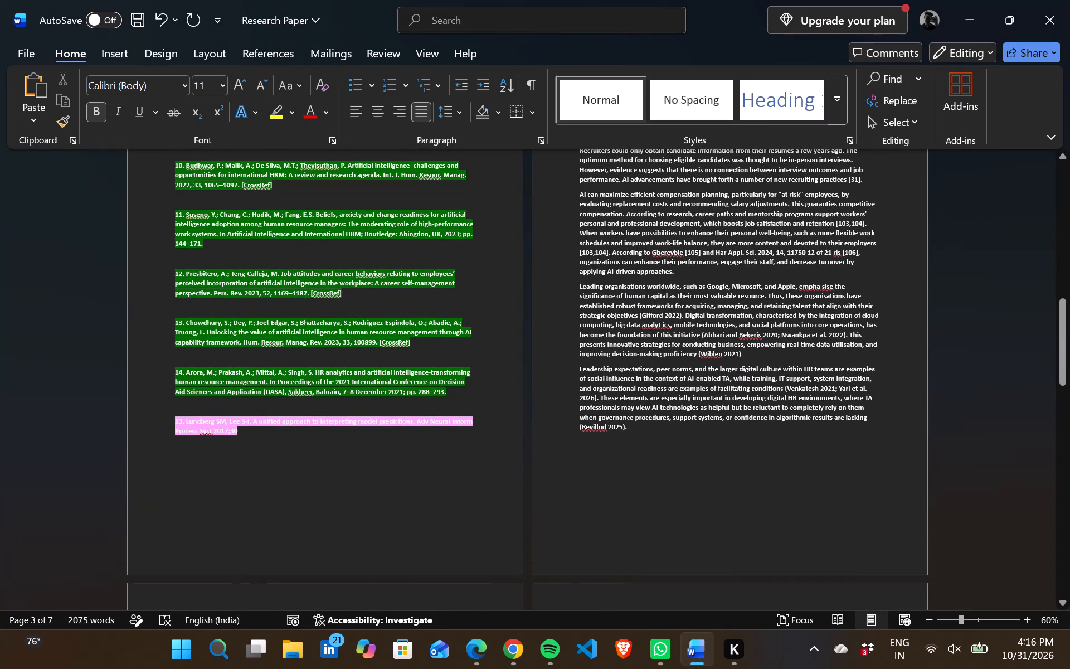
left_click_drag(578, 289, 644, 433)
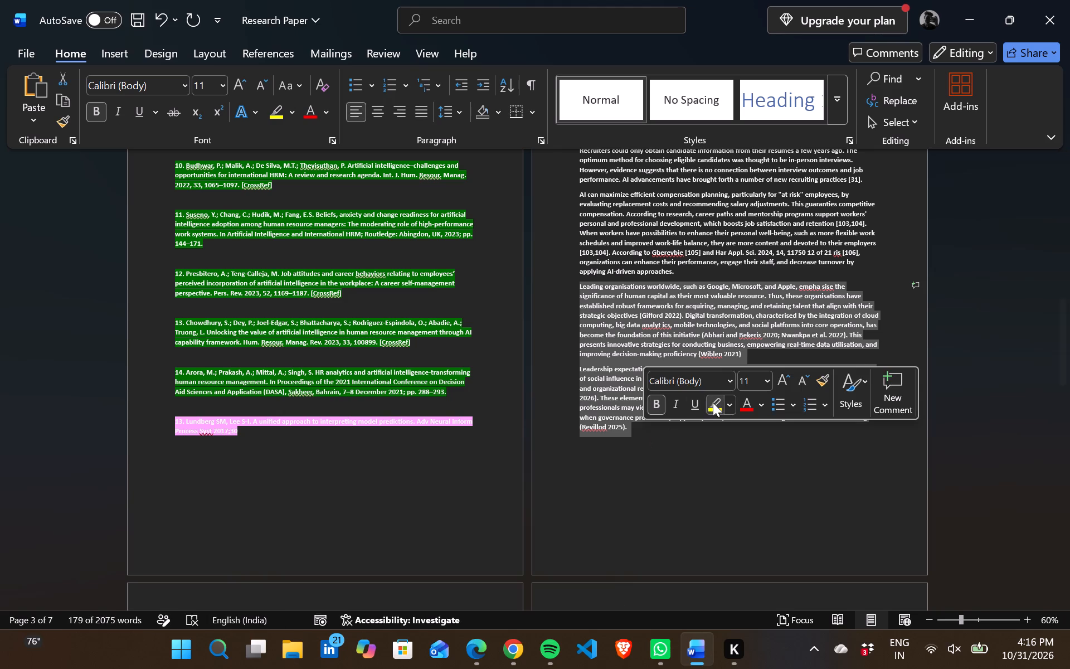
left_click(715, 406)
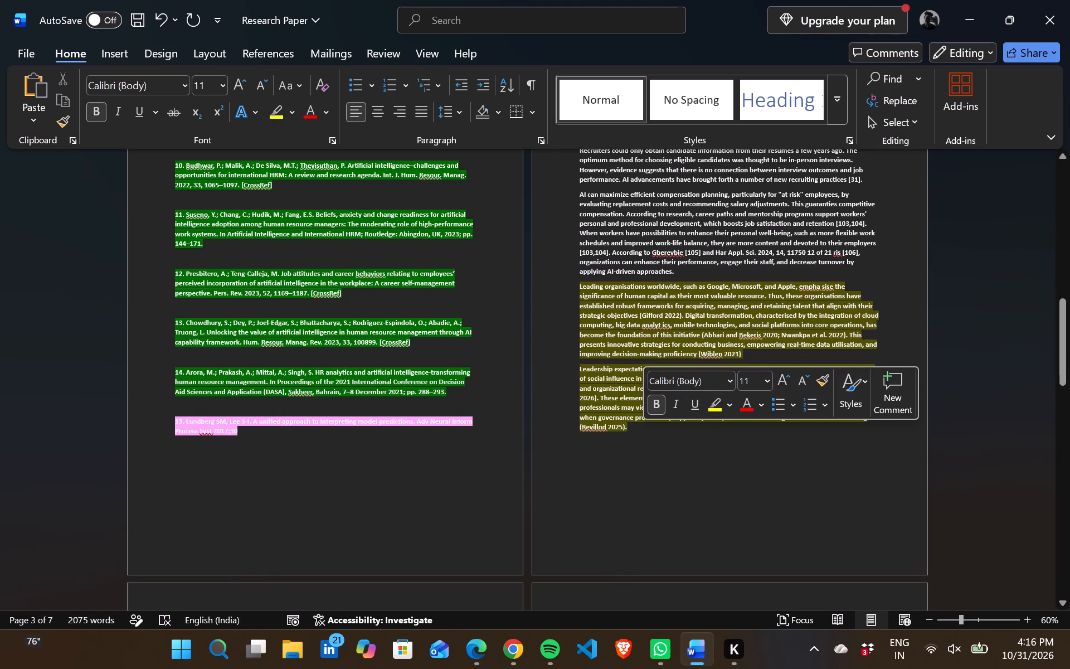
left_click(694, 486)
Examine the Table 1 page and the pasted References in the Research Paper document.
scroll(694, 486, "down", 4)
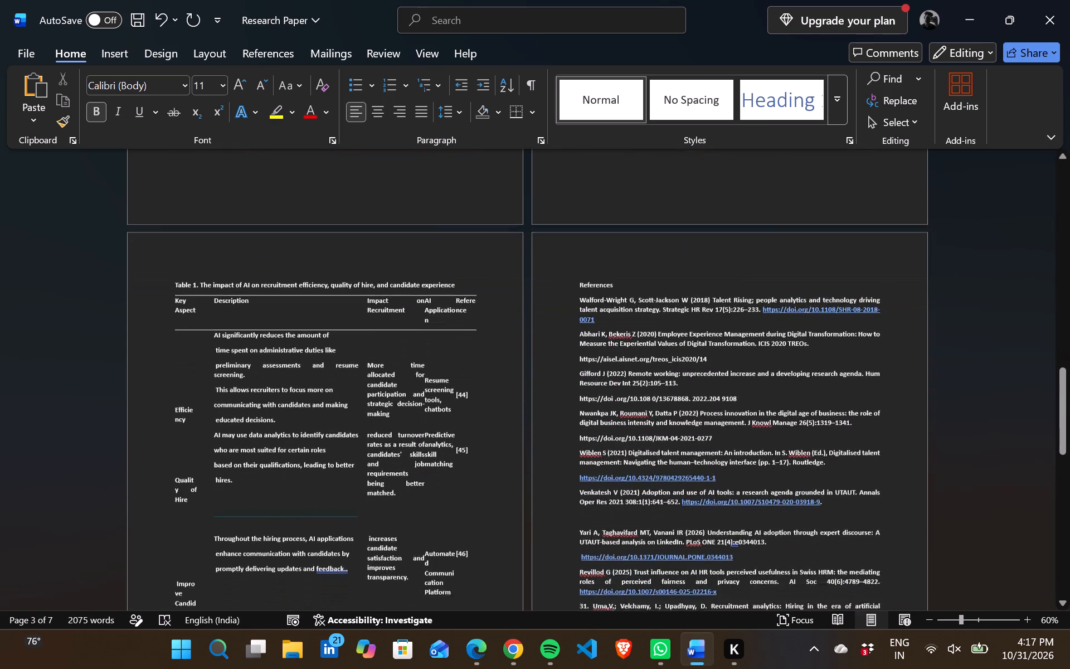
scroll(694, 486, "down", 4)
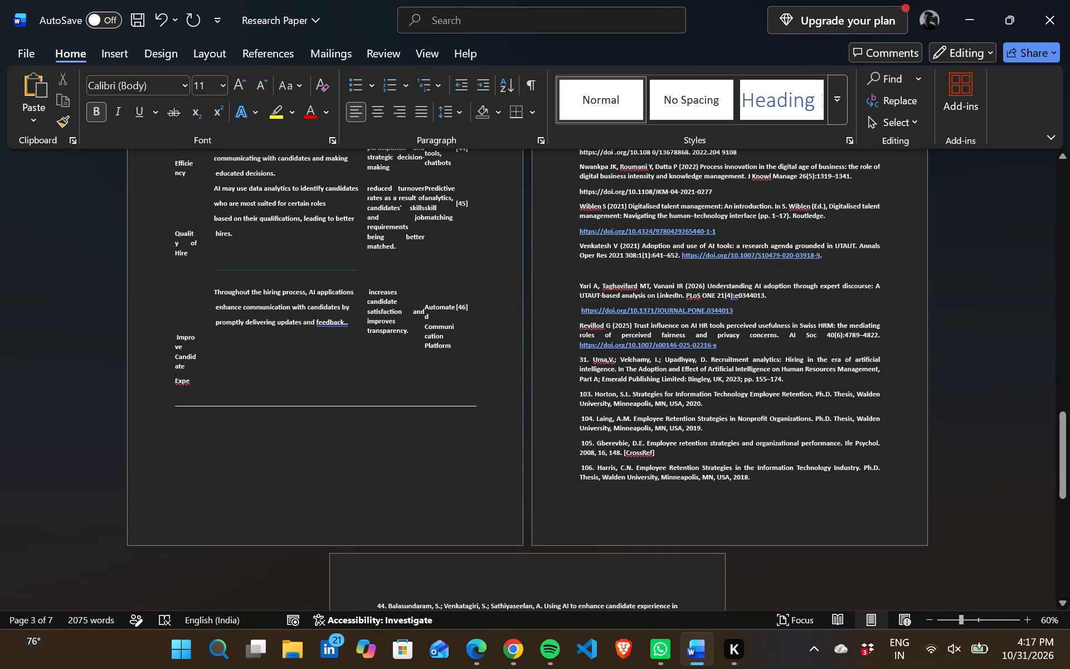
scroll(580, 357, "up", 1)
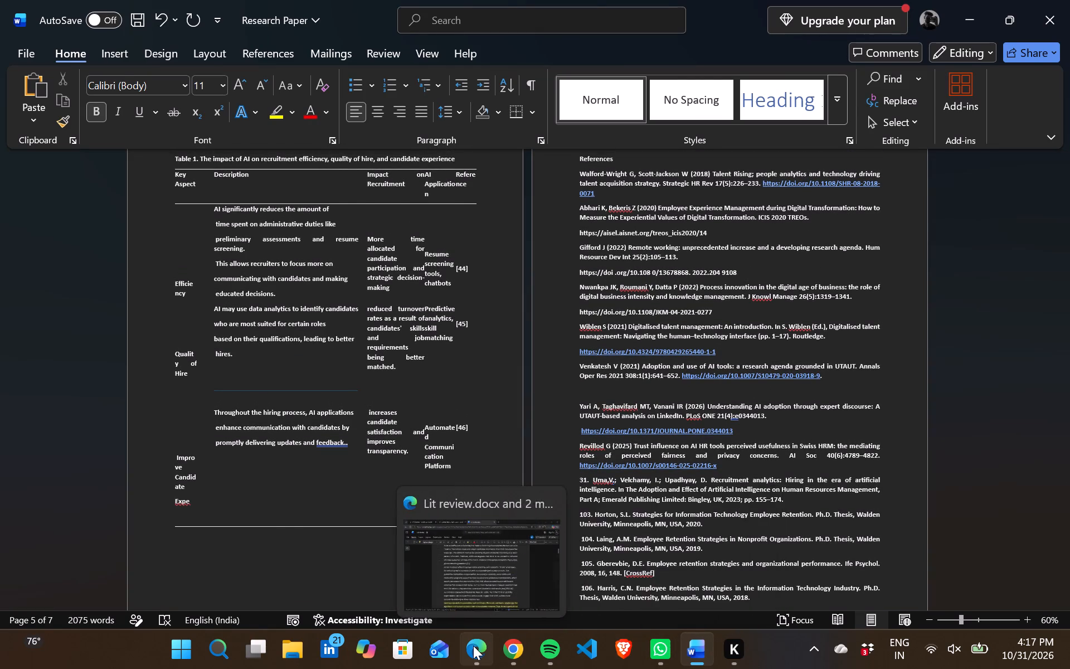
Switch to Lit review in Edge and check which entries in its References list are highlighted.
left_click(473, 585)
scroll(481, 493, "down", 3)
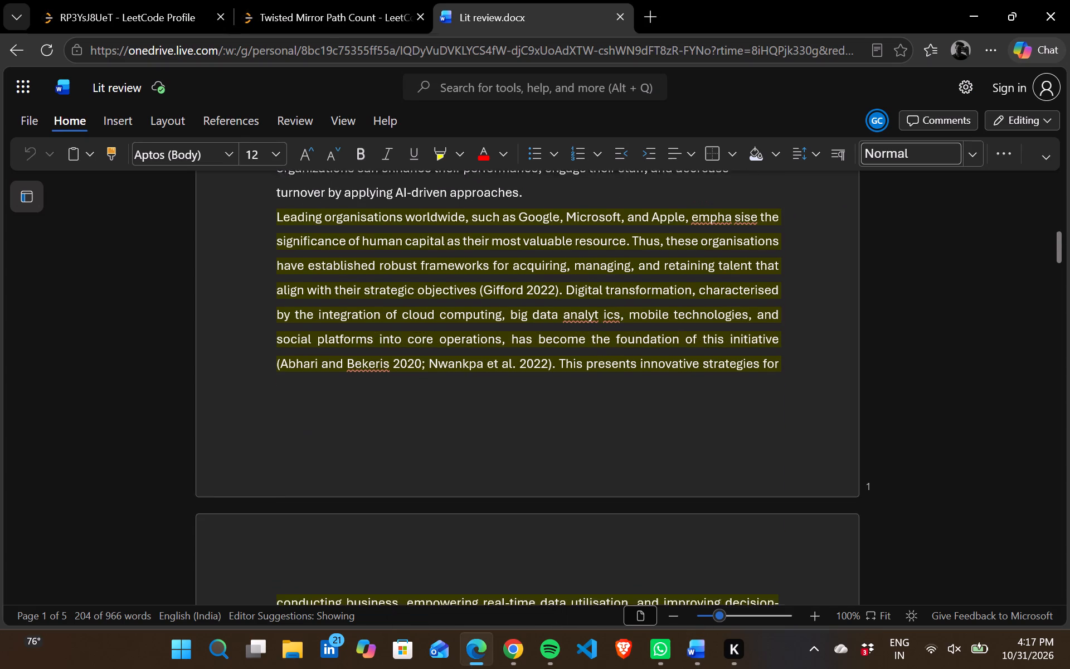
scroll(481, 493, "down", 4)
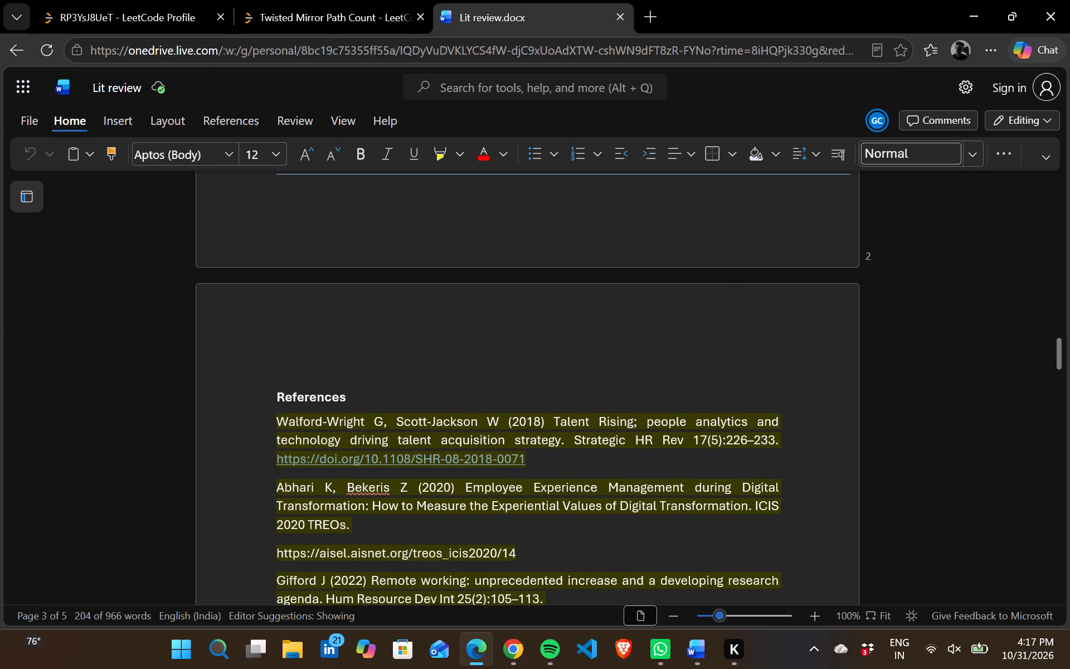
scroll(481, 493, "down", 2)
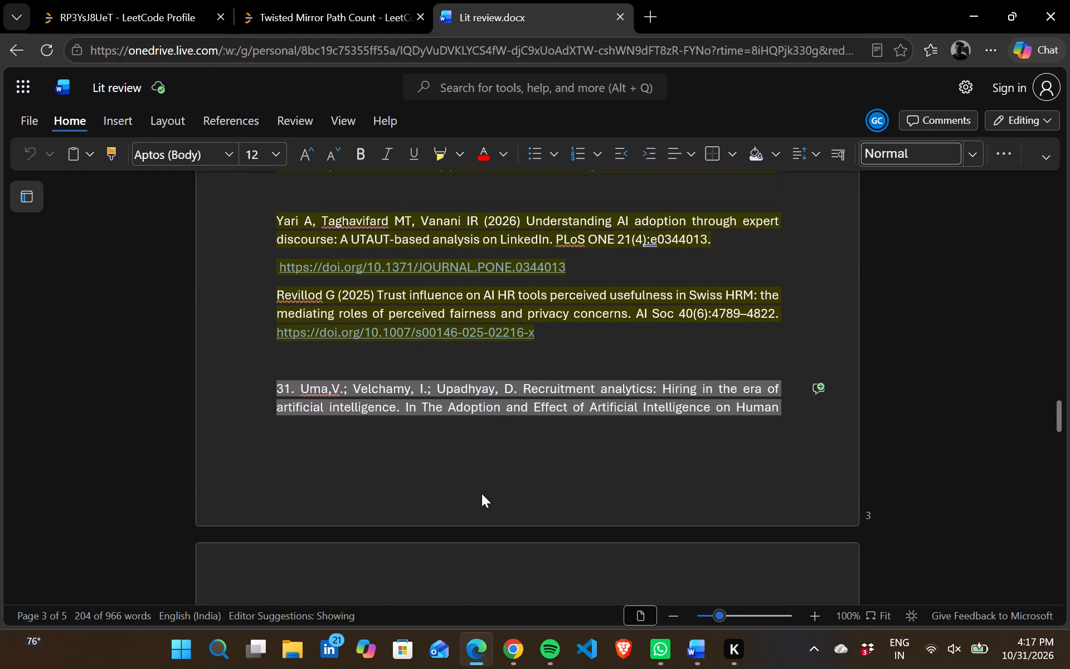
Switch to the Research Paper document in Word and highlight in yellow the references from Walford-Wright (2018) through Revillod (2025).
left_click(687, 651)
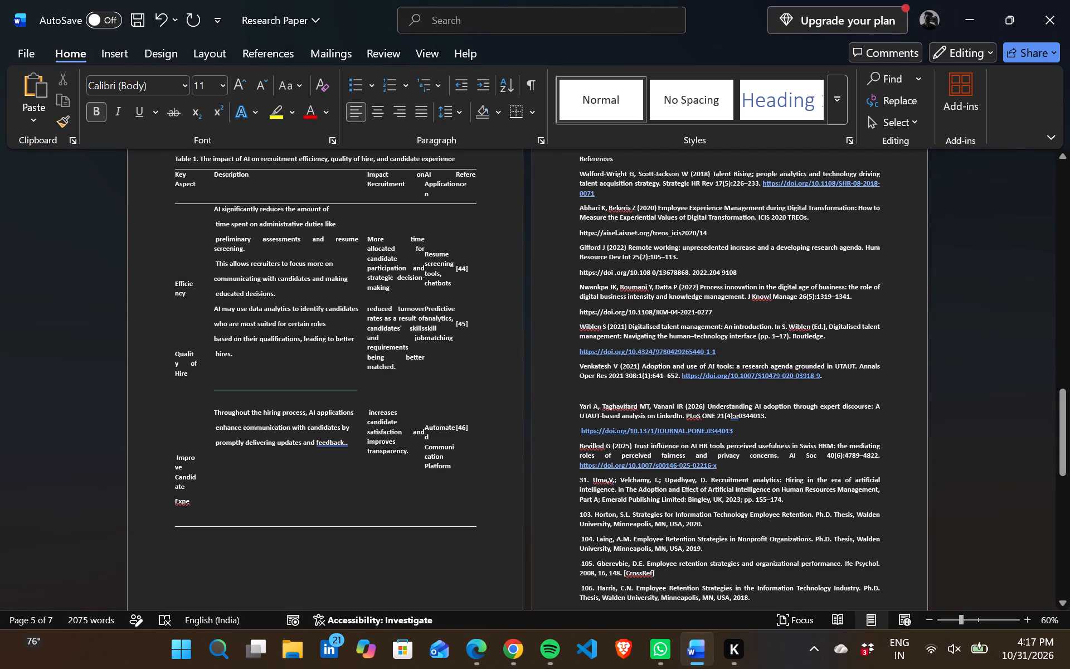
left_click_drag(582, 173, 624, 313)
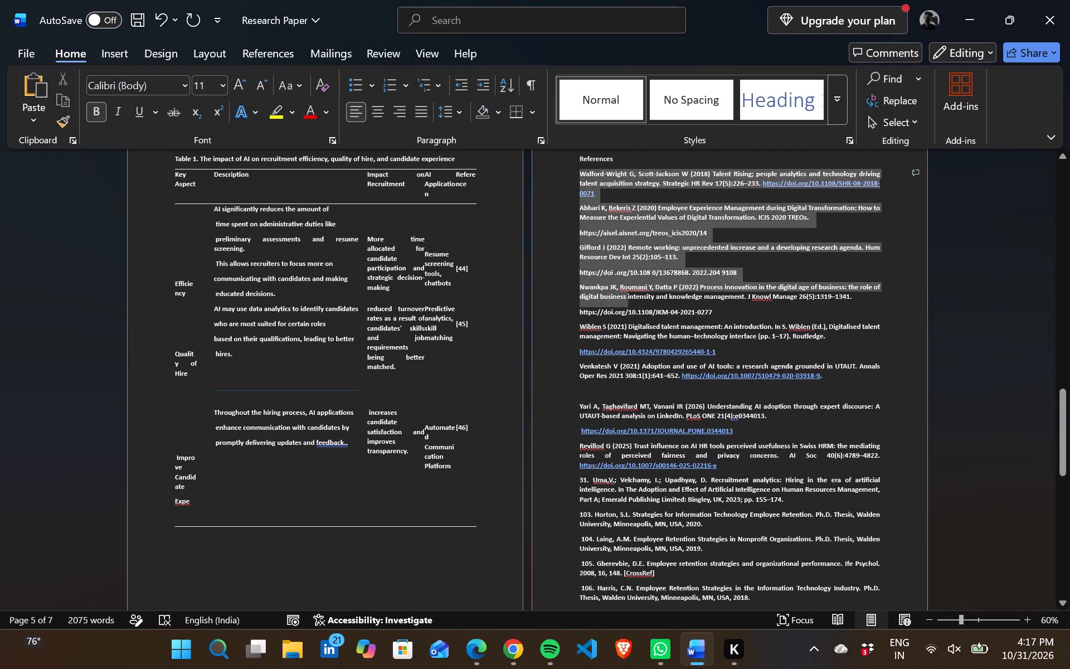
left_click_drag(624, 313, 732, 466)
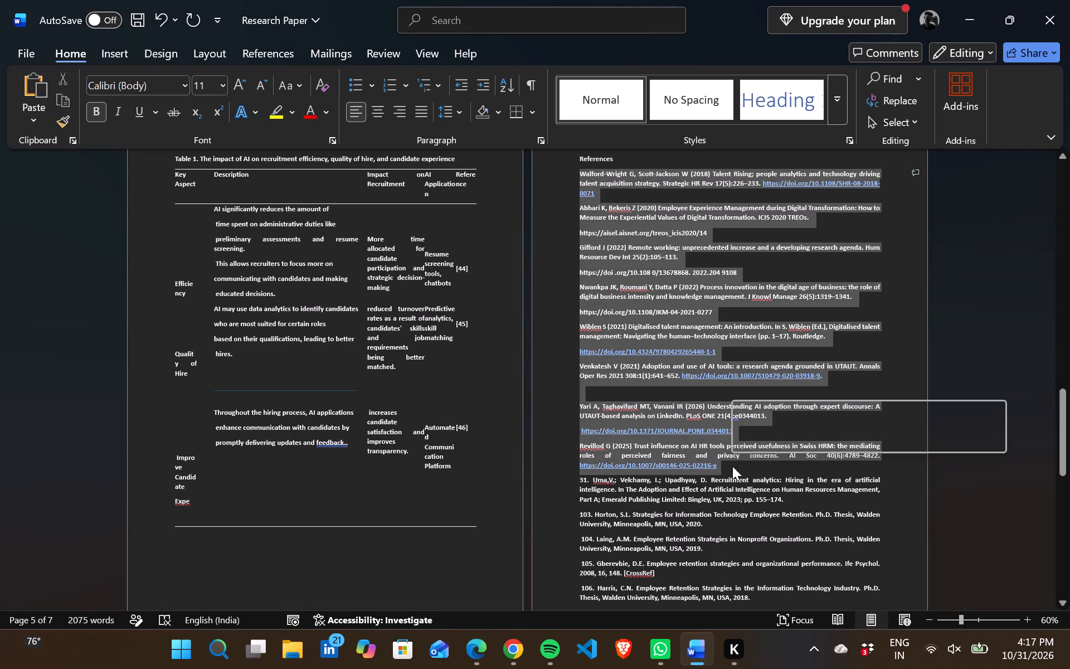
left_click(799, 437)
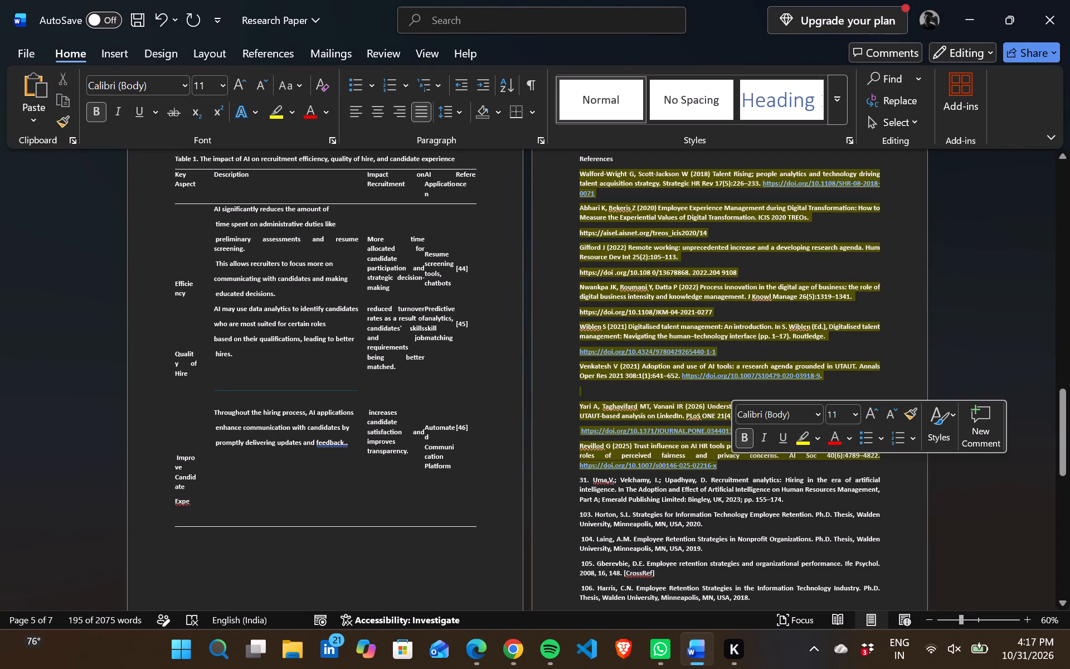
left_click(961, 292)
Place the cursor on the empty line below reference 46 at the end of the reference list.
scroll(669, 451, "down", 3)
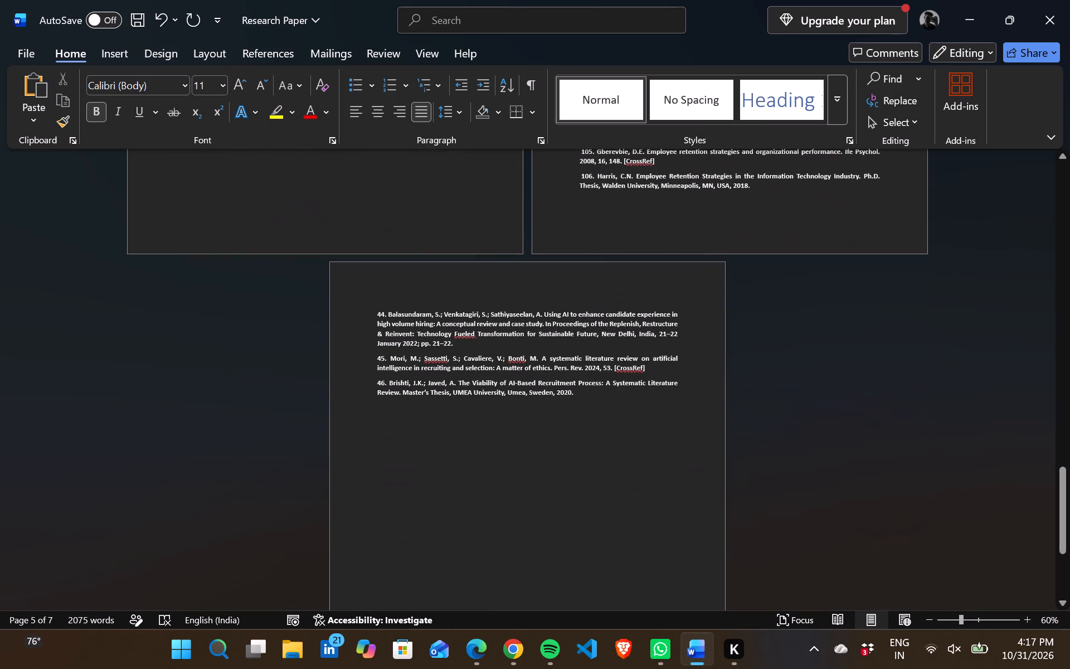
left_click(485, 430)
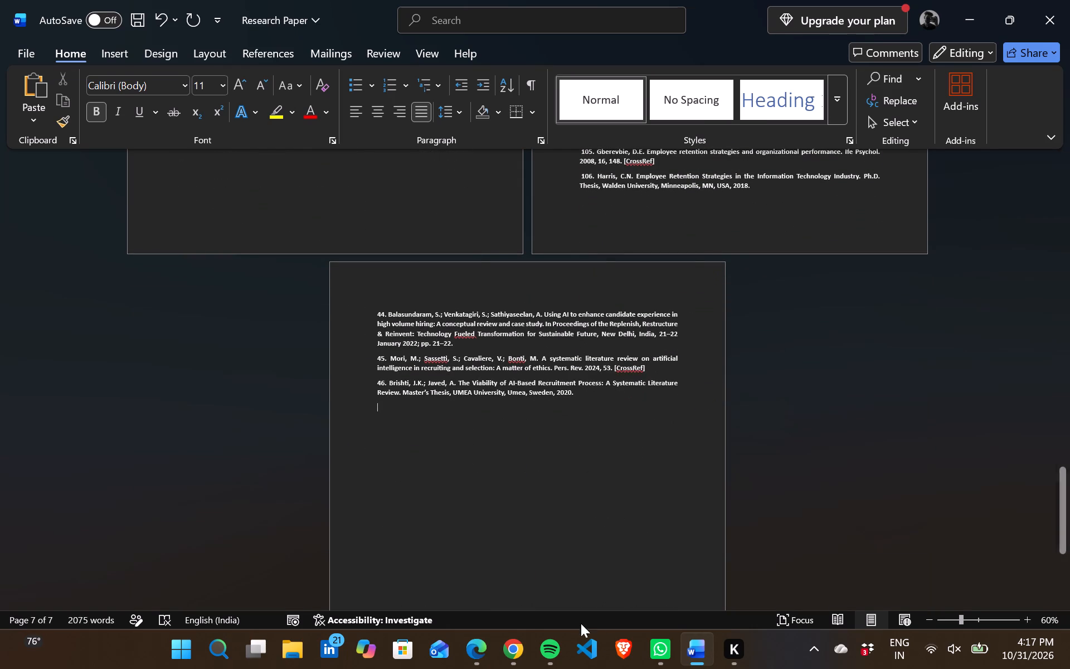
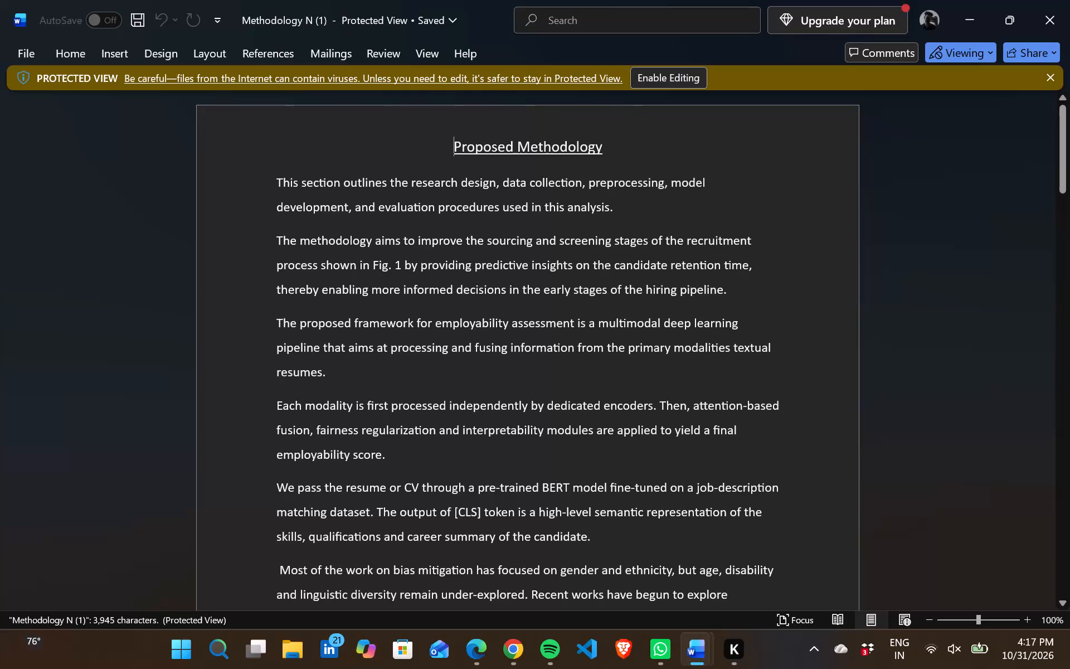
Copy the Methodology N (1) text from the "Proposed Methodology" heading through "7. Outcomes" and paste it below reference 46 in Research Paper.
left_click_drag(456, 146, 589, 346)
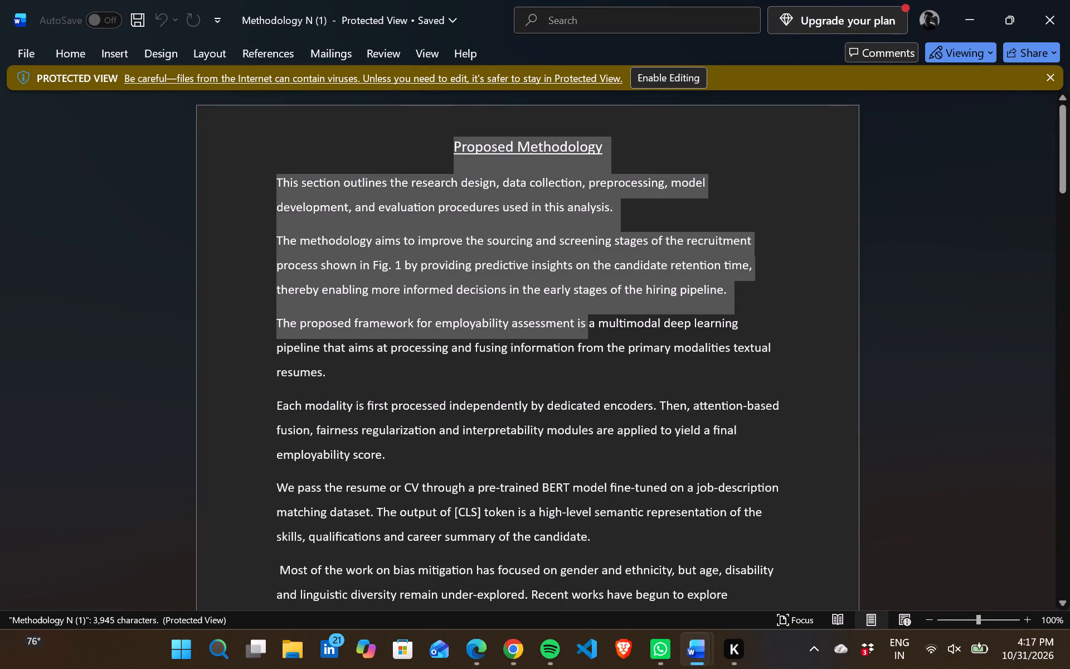
left_click_drag(589, 346, 755, 668)
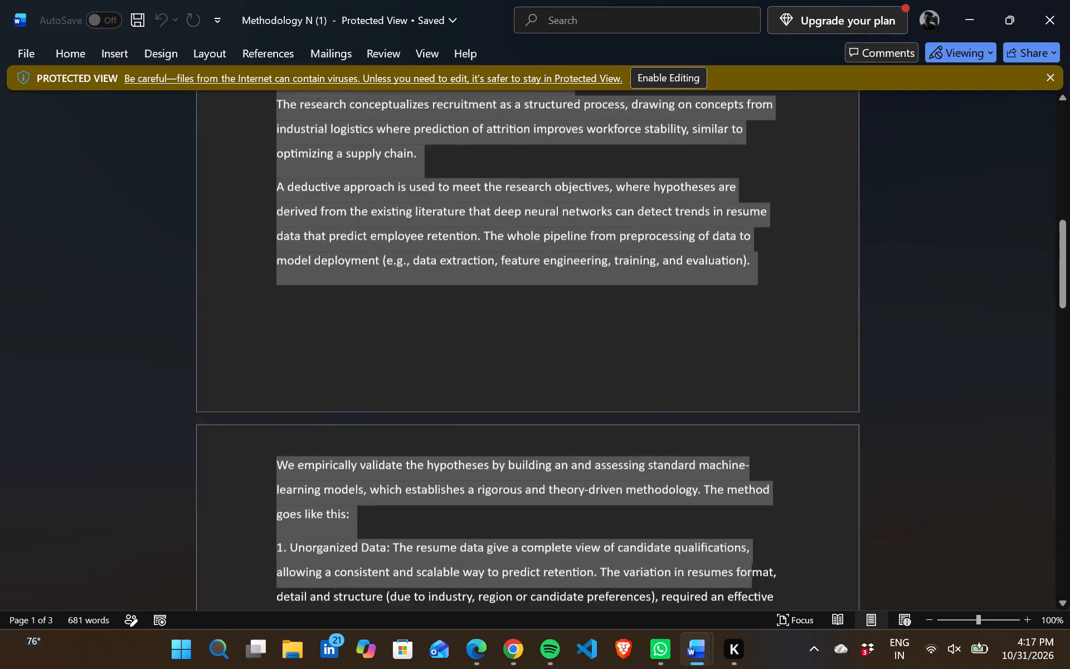
left_click_drag(755, 668, 717, 299)
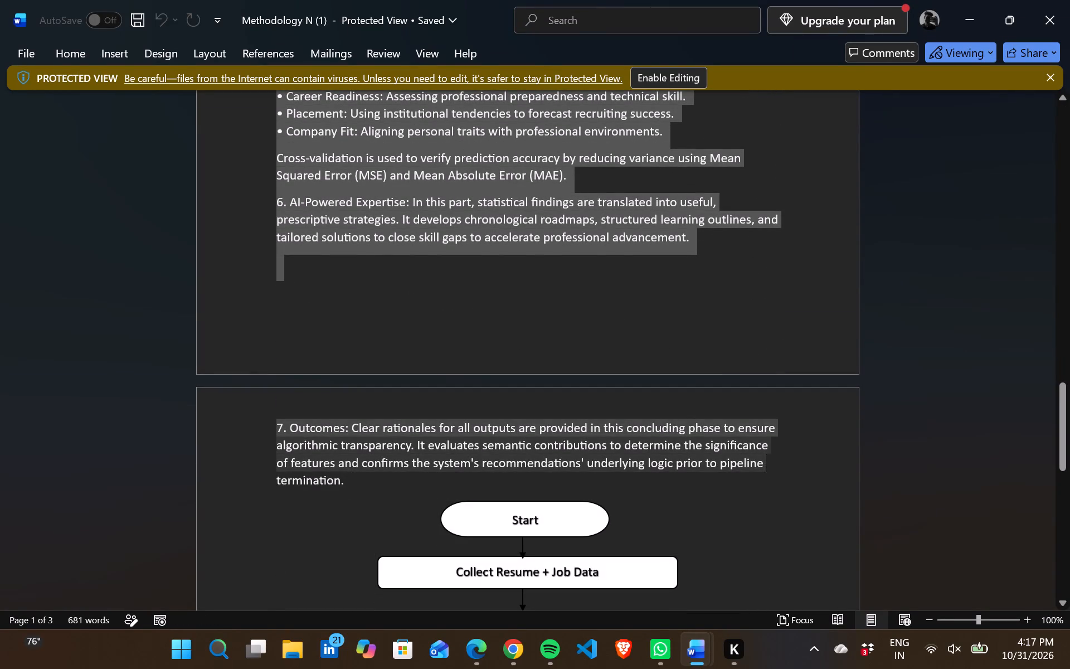
left_click_drag(717, 299, 748, 483)
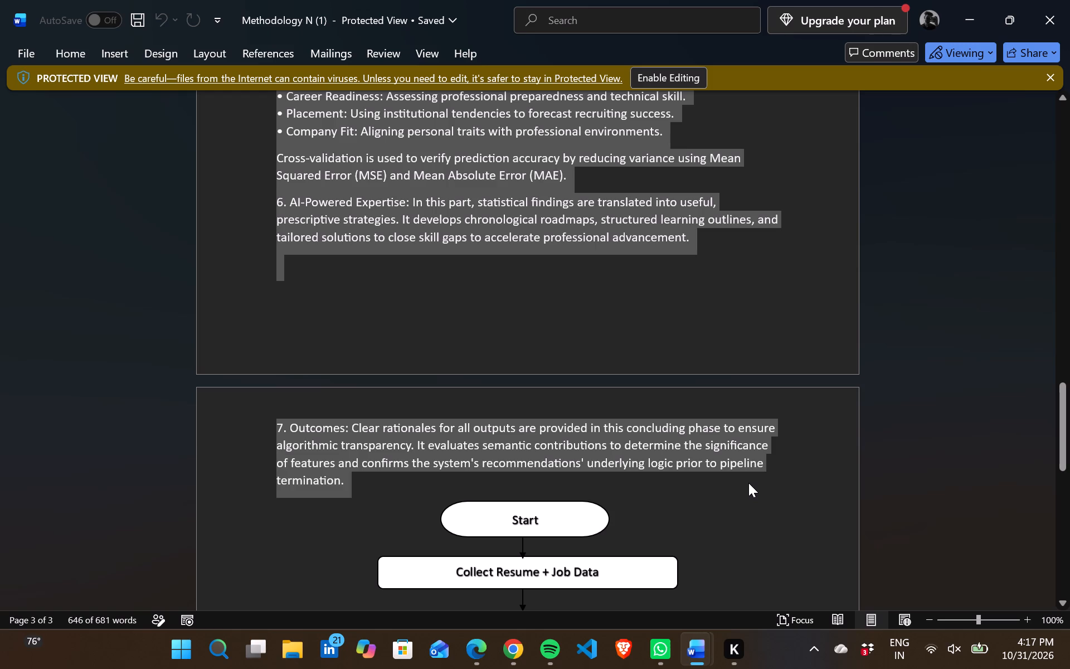
key("ctrl+c")
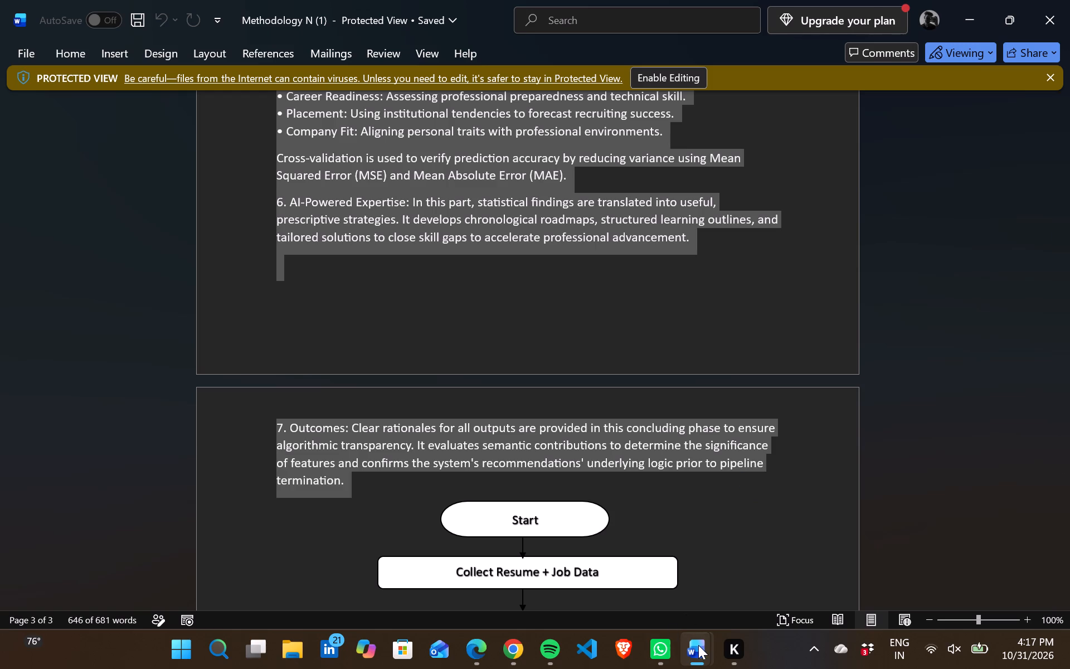
left_click(624, 560)
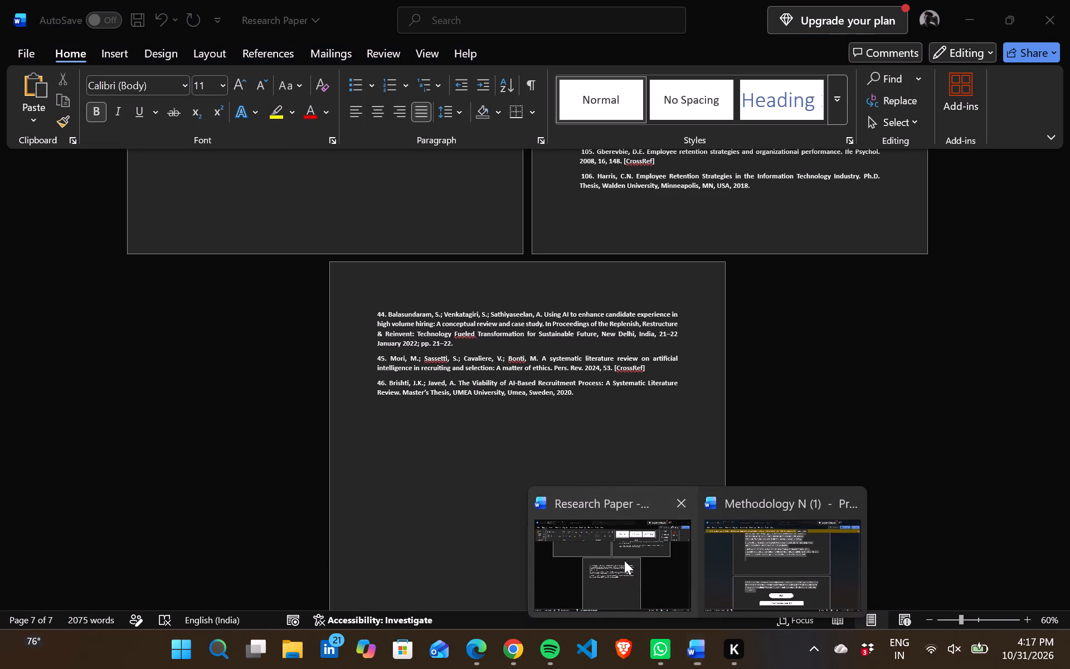
key("ctrl+v")
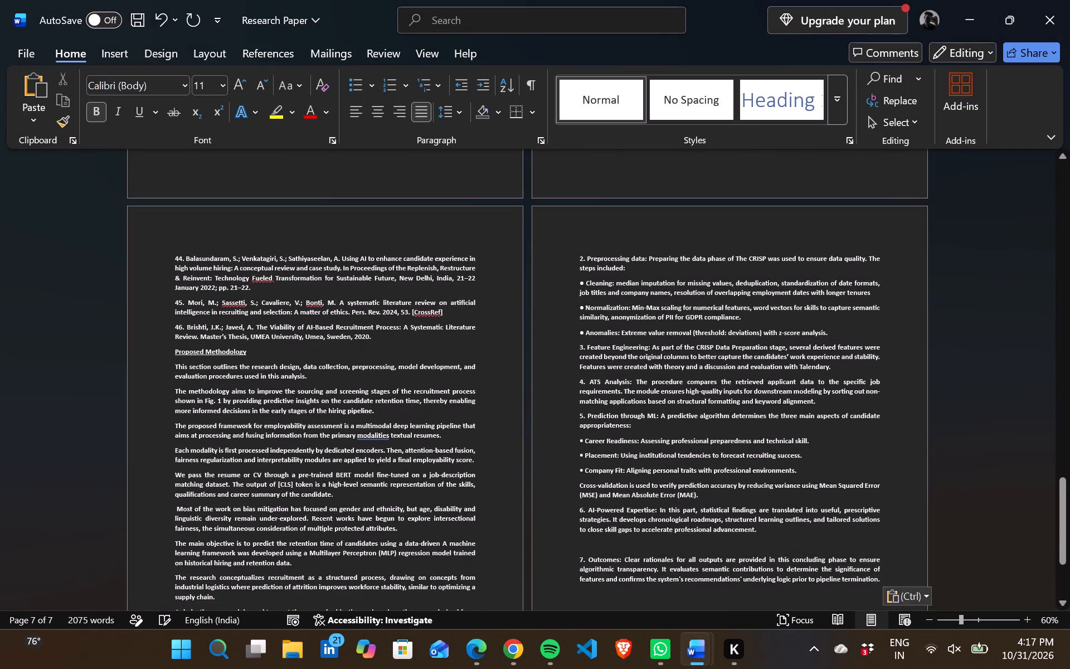
Switch to the Methodology N (1) document and copy the flowchart shapes from "Collect Resume + Job Data" through "END" with their connecting arrows.
scroll(668, 463, "down", 3)
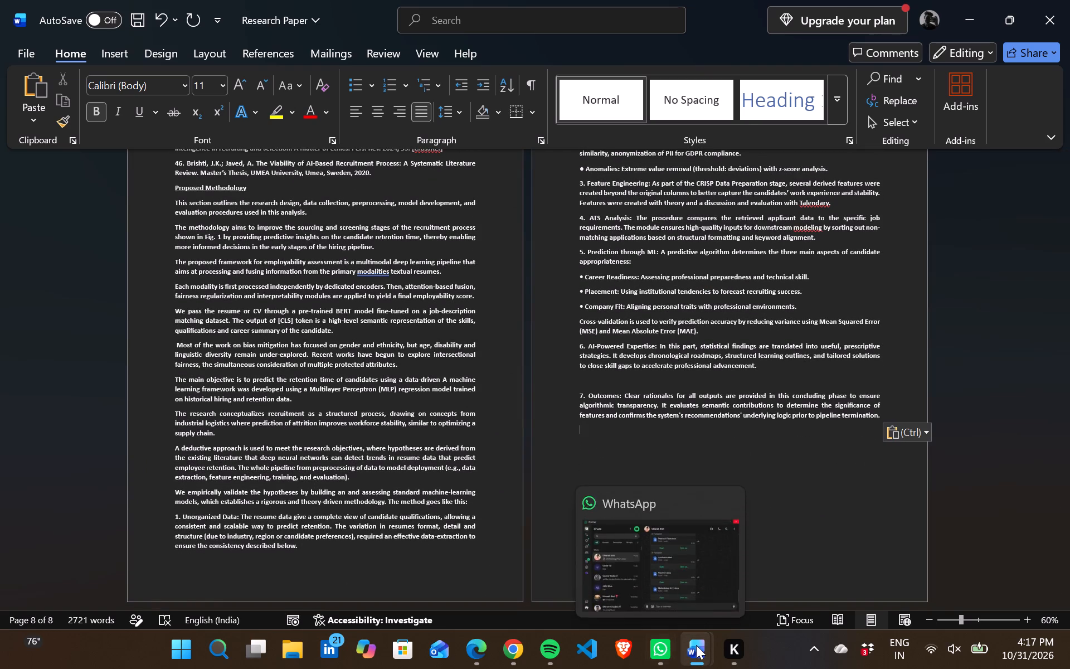
left_click(769, 570)
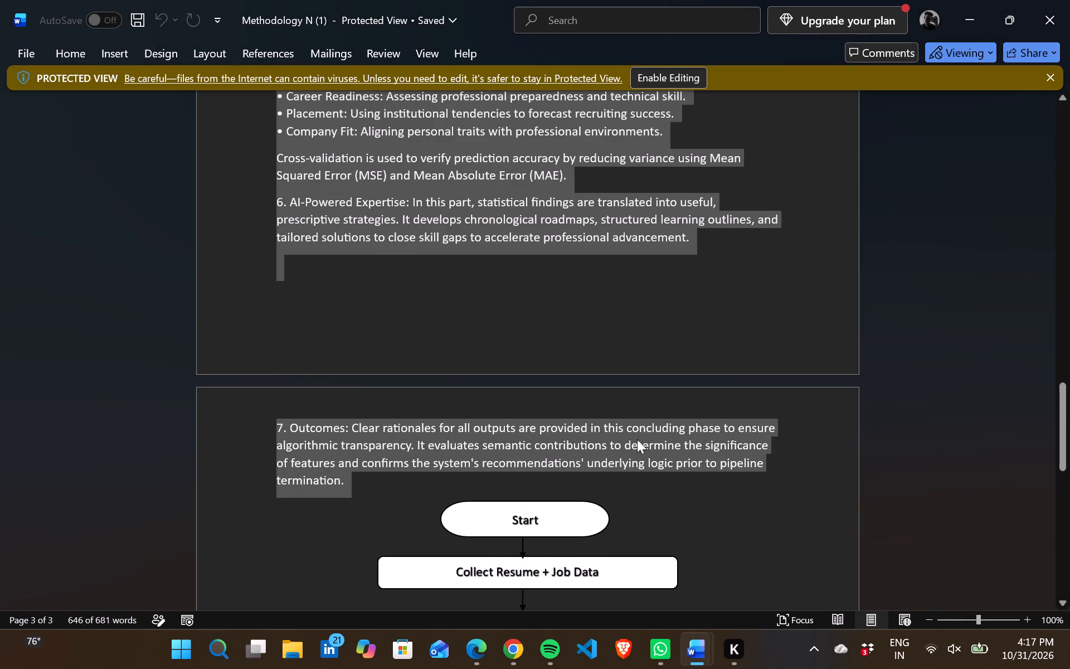
scroll(637, 439, "down", 2)
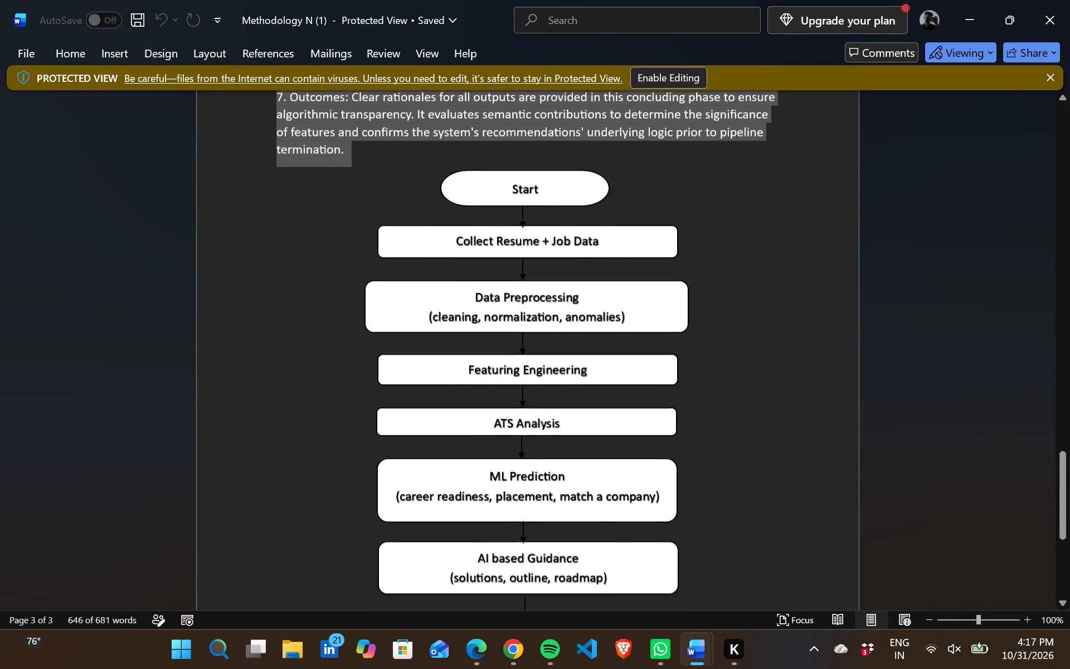
scroll(637, 439, "down", 1)
scroll(637, 439, "up", 1)
left_click(647, 412)
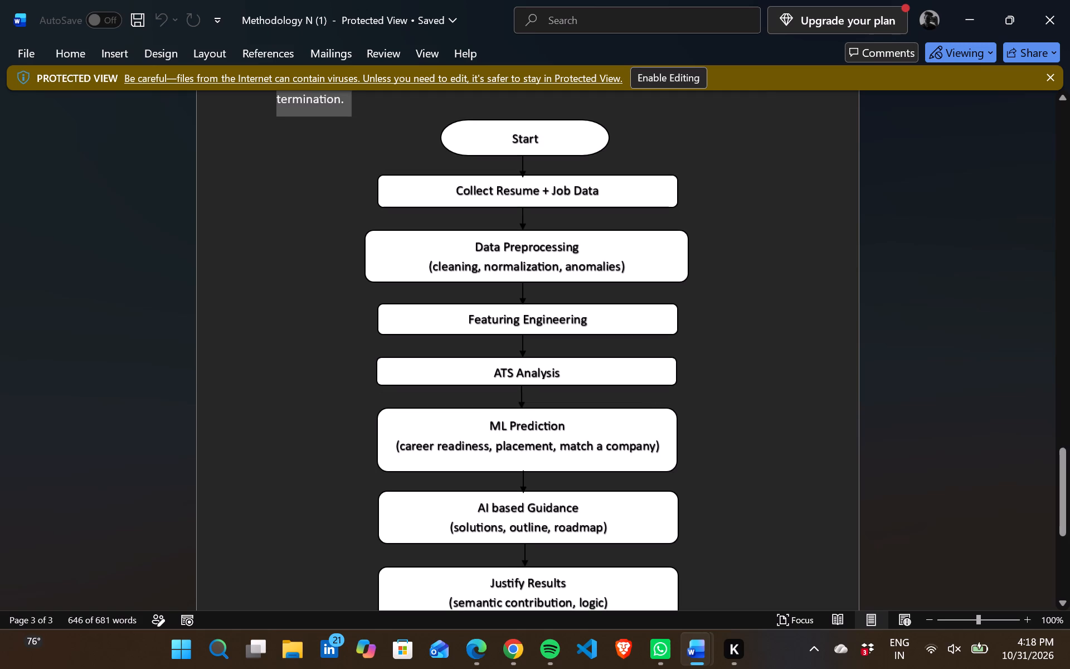
left_click_drag(410, 125, 473, 227)
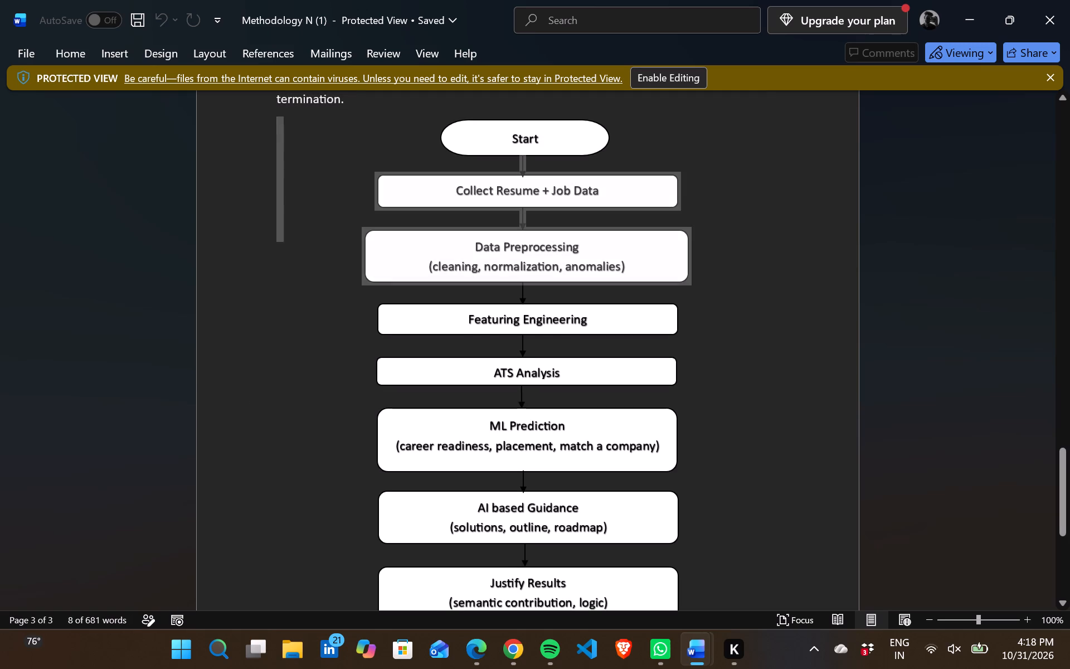
left_click_drag(473, 227, 670, 438)
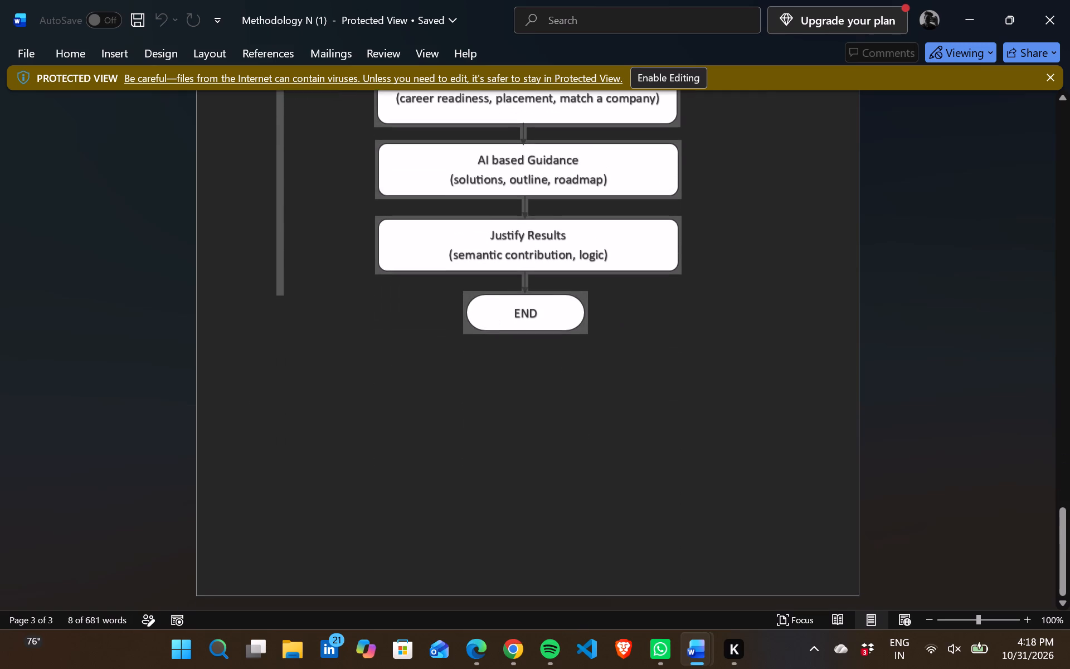
left_click_drag(670, 438, 695, 380)
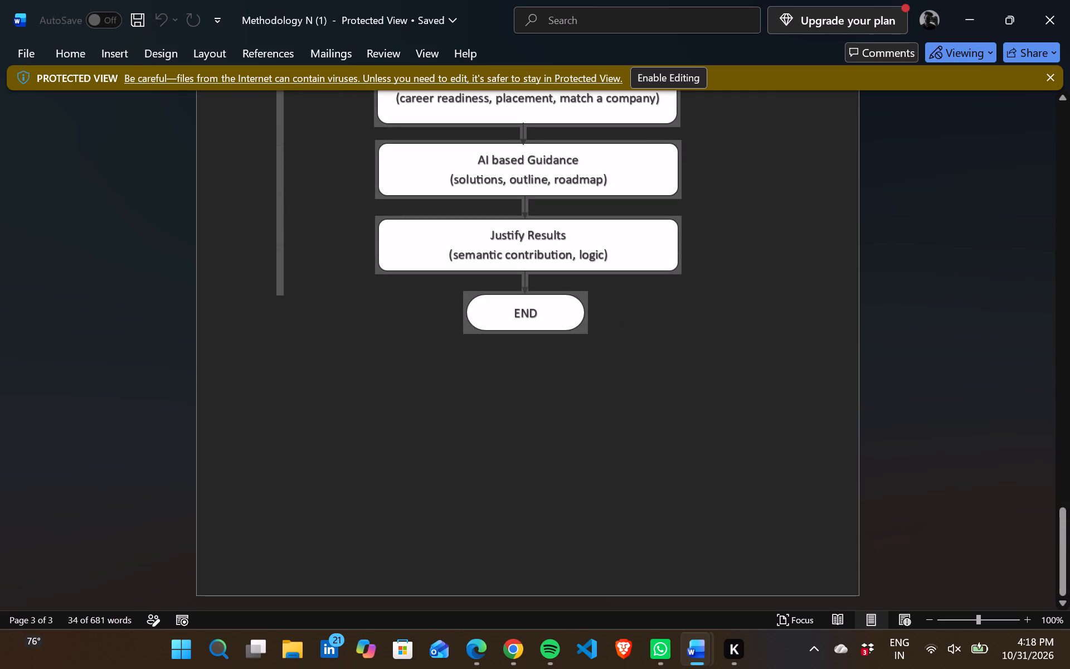
key("ctrl+c")
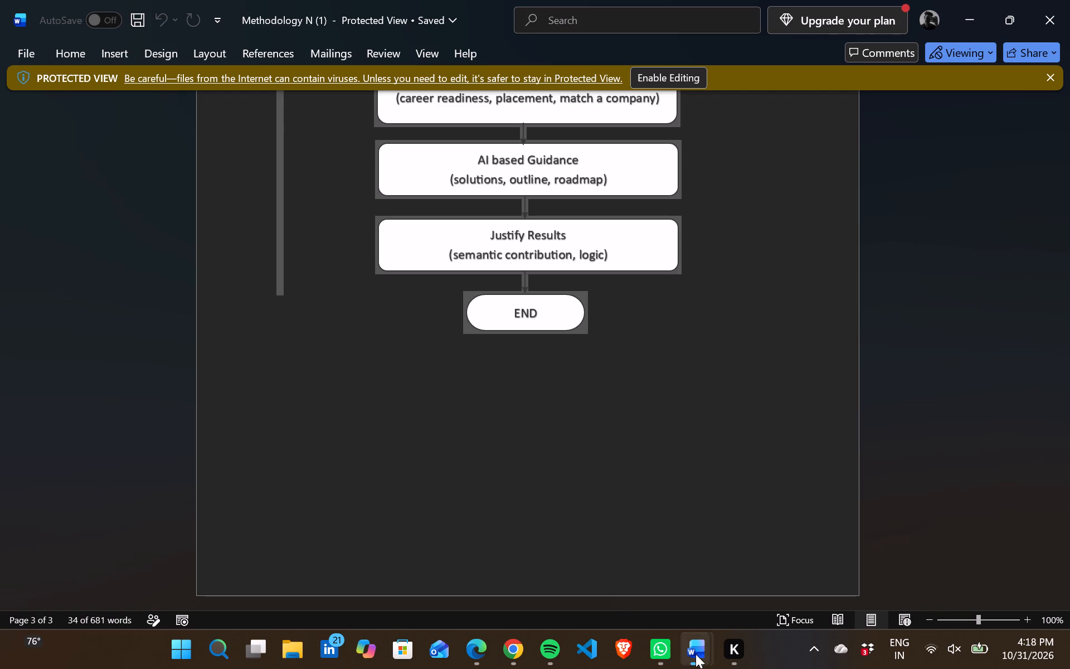
Switch to the Research Paper document, add nine blank lines after the "7. Outcomes" paragraph, and paste the copied flowchart there.
left_click(624, 561)
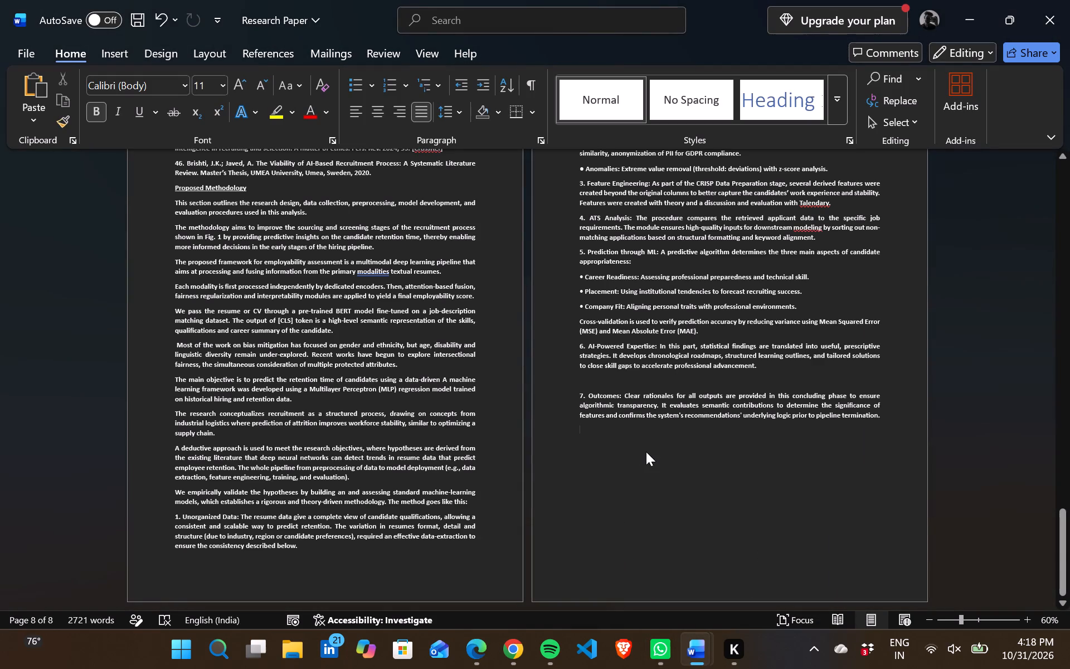
scroll(646, 452, "down", 1)
key("Return")
key("Return")
key("Return")
key("Return")
key("Return")
key("Return")
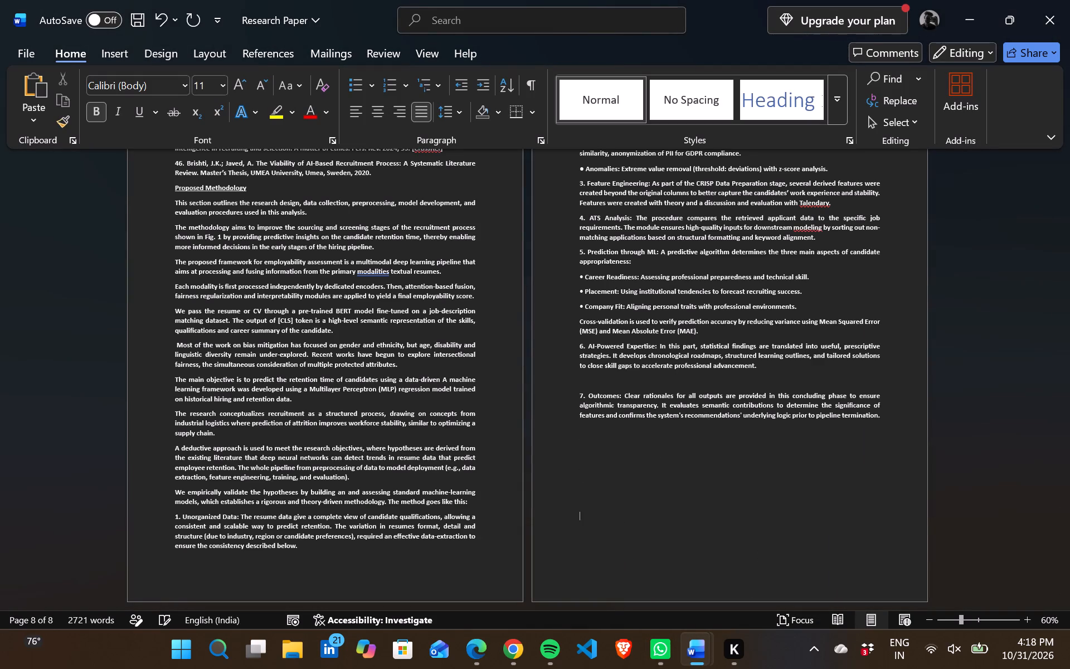
key("Return")
key("Return")
key("Return")
key("ctrl+v")
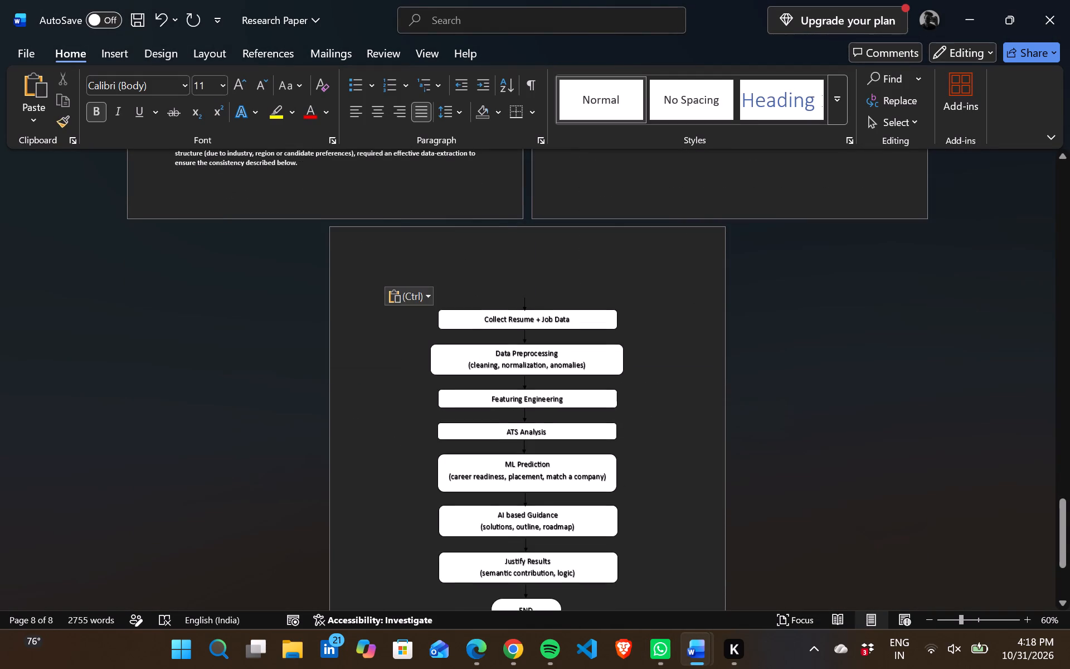
Add five blank lines at the end of the Research Paper document to move the insertion point below the flowchart's END shape.
scroll(654, 410, "down", 2)
left_click(590, 475)
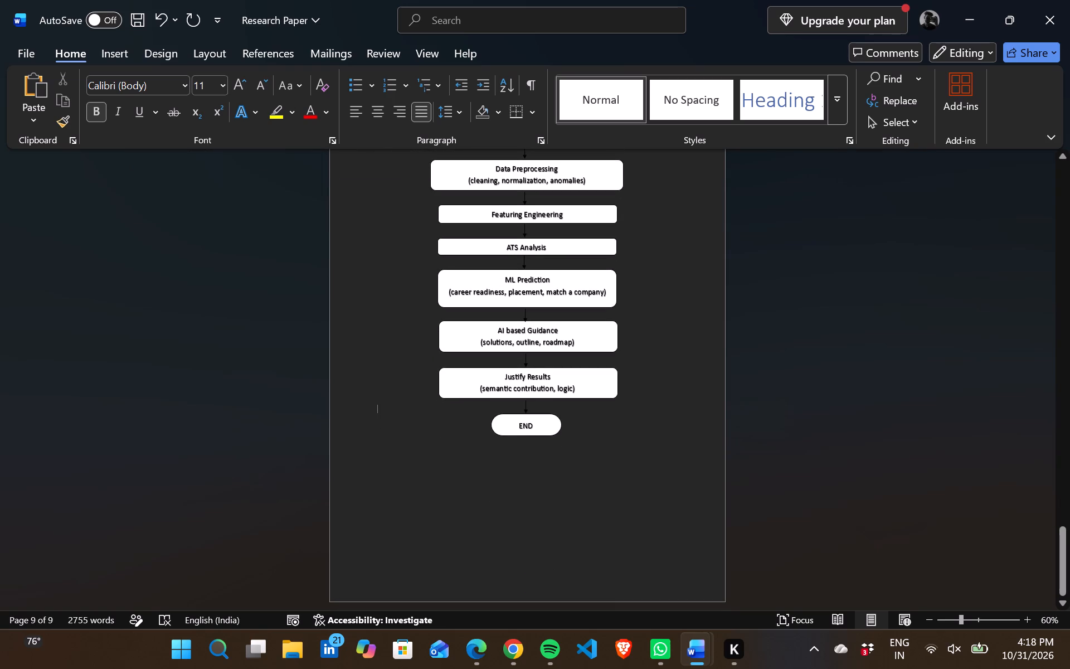
key("Down")
key("Down")
key("Down")
key("Right")
key("Right")
key("Right")
key("Return")
key("Return")
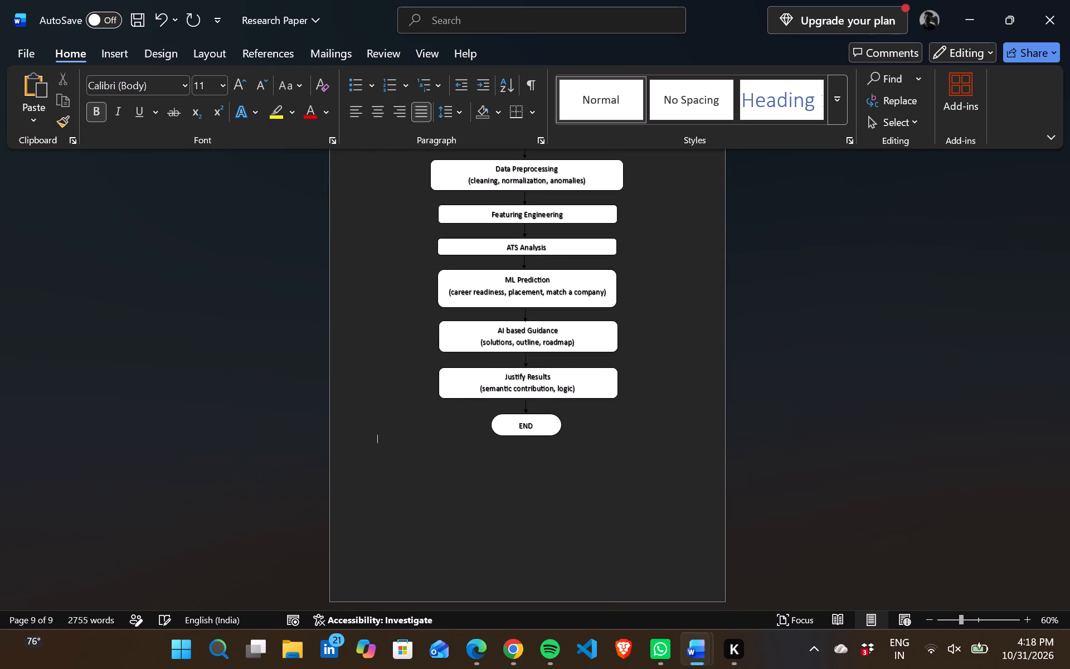
key("Return")
key("Return")
key("Return")
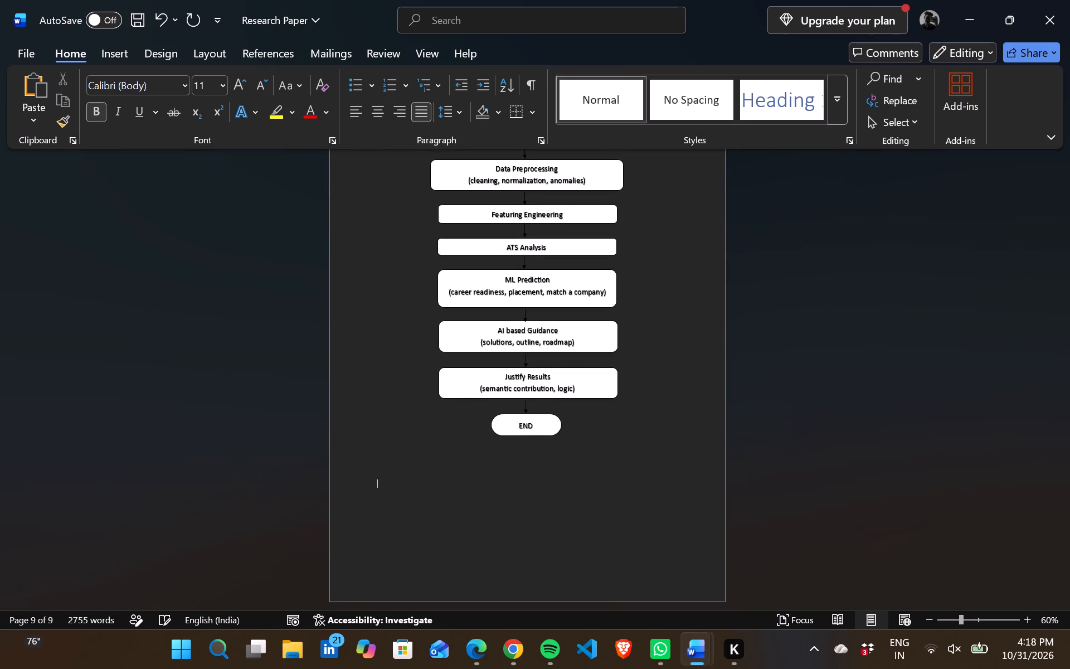
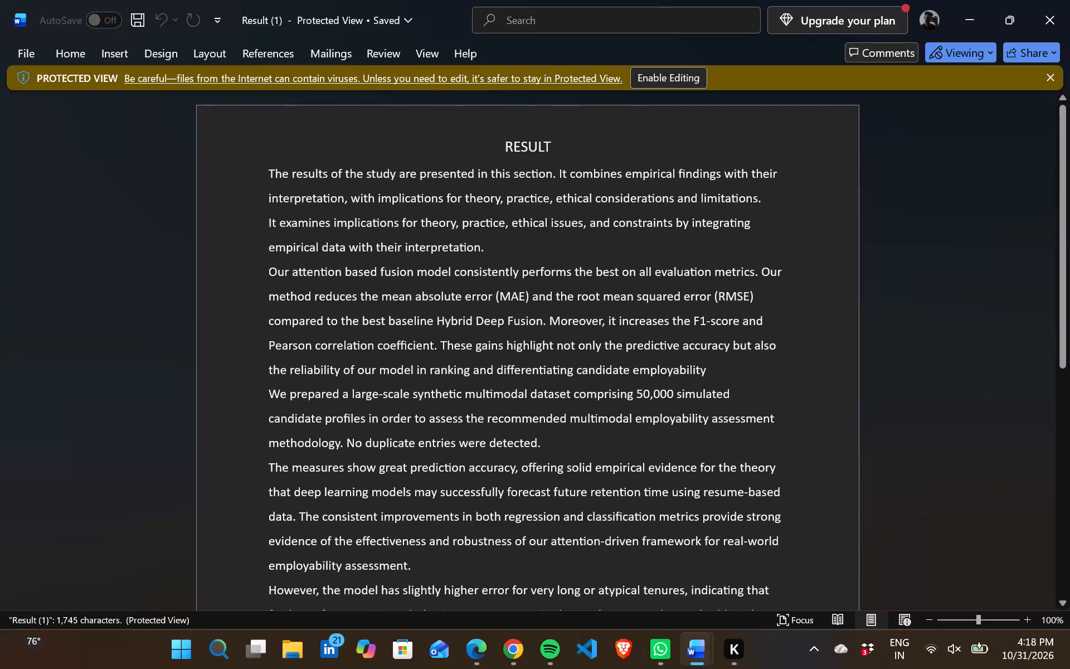
Copy the entire content of the Result (1) document, from the "RESULT" heading through the Parameter/Result table.
left_click_drag(503, 143, 762, 668)
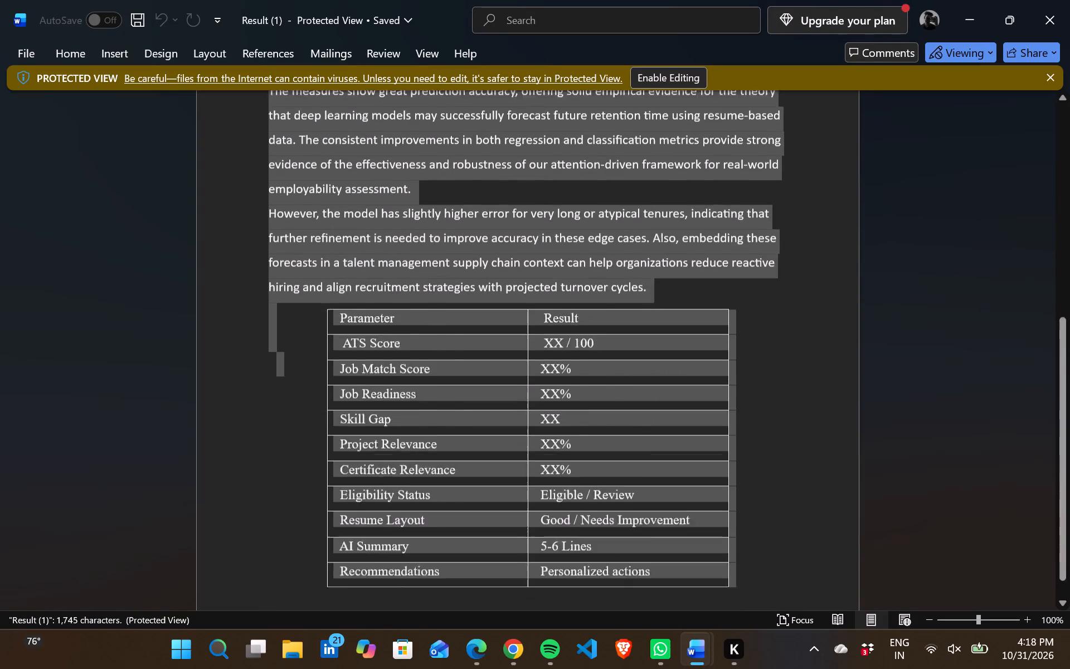
left_click_drag(762, 668, 757, 562)
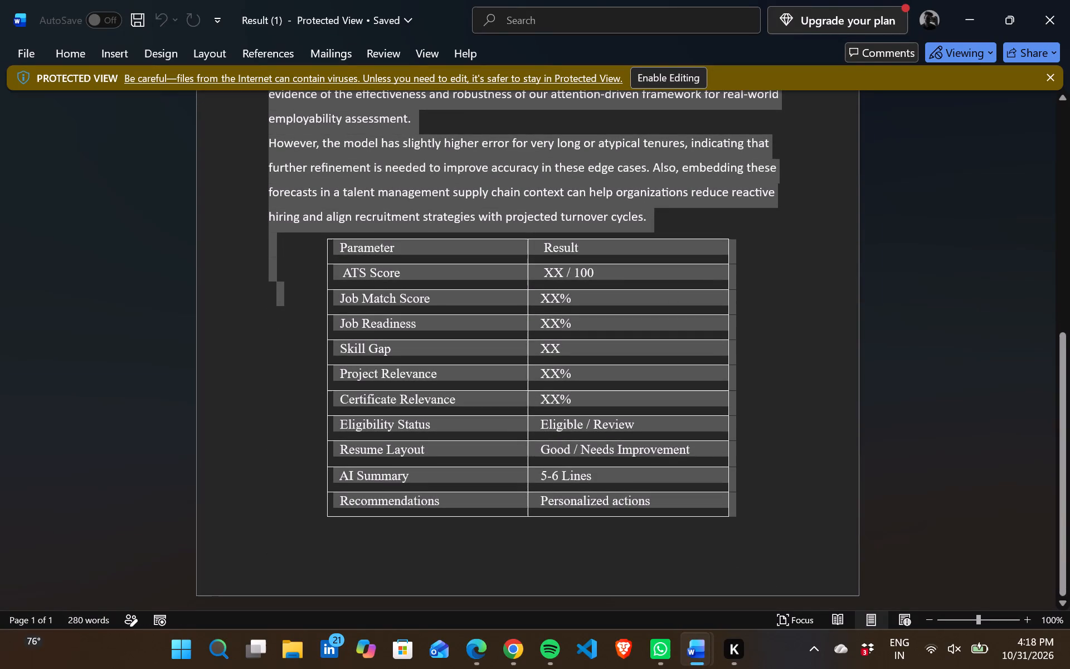
key("ctrl+c")
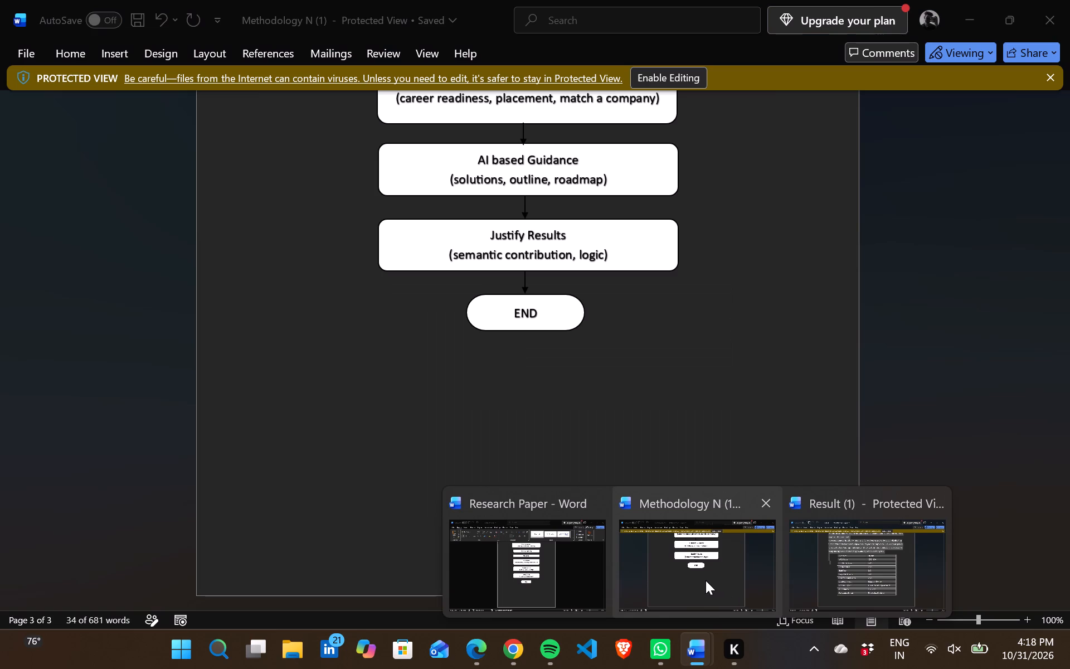
Switch to the Research Paper document, add blank lines below the flowchart to reach a new page, and paste the copied Result section there.
left_click(549, 569)
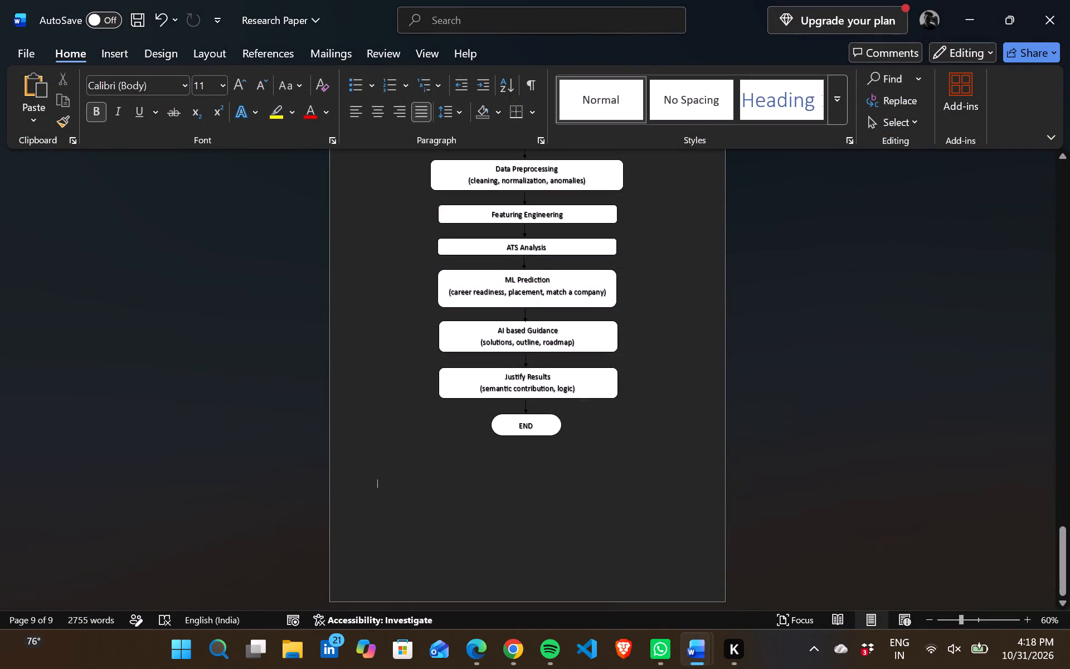
key("Return")
key("Return")
key("Return")
key("Return")
key("Return")
key("Return")
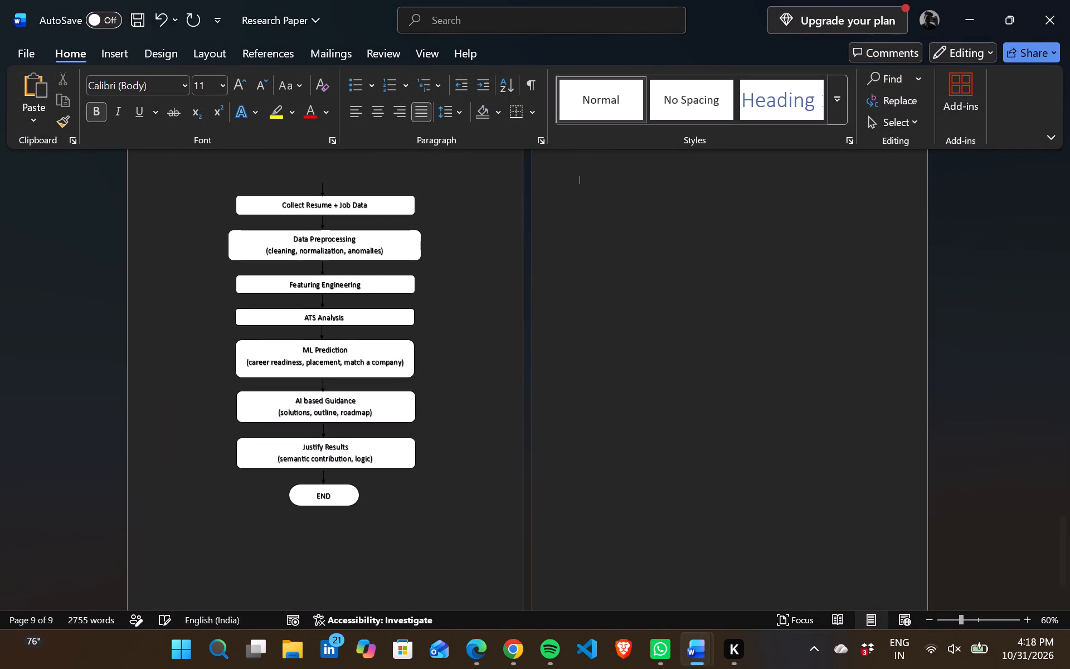
key("BackSpace")
key("BackSpace")
key("Return")
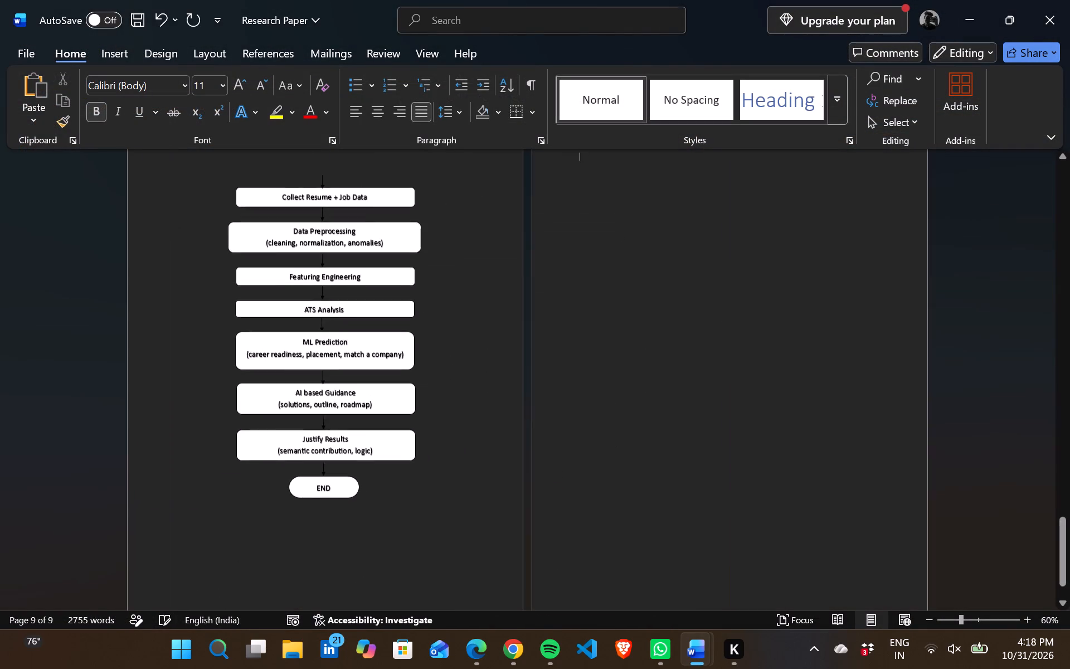
key("ctrl+v")
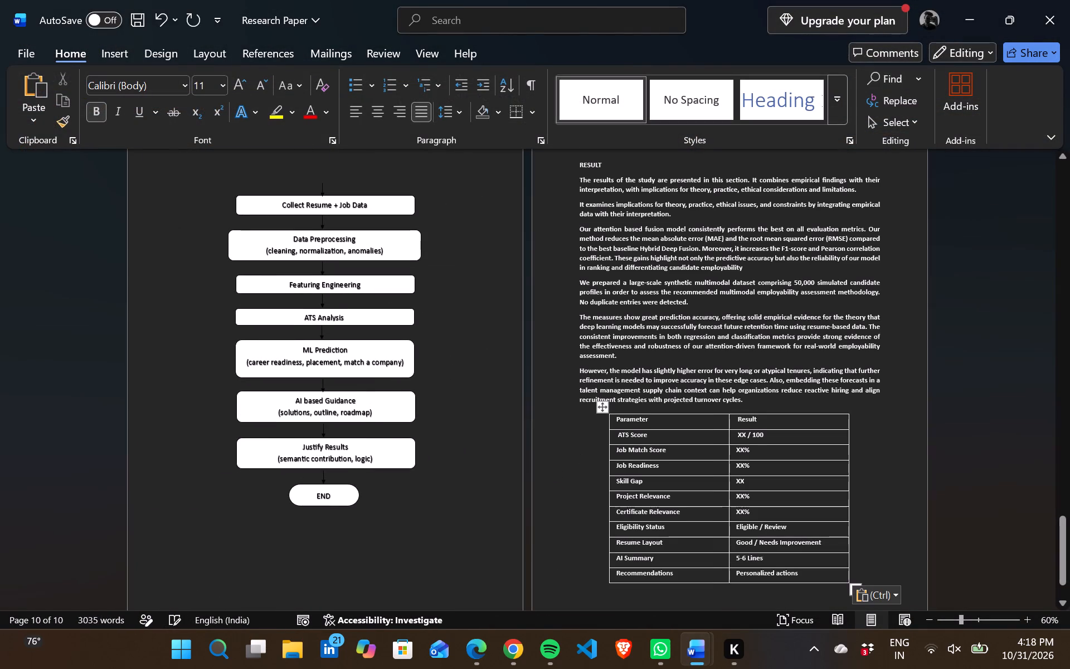
Check the pasted section against the Result (1) document, from its "RESULT" heading through the end of the table.
scroll(676, 487, "down", 2)
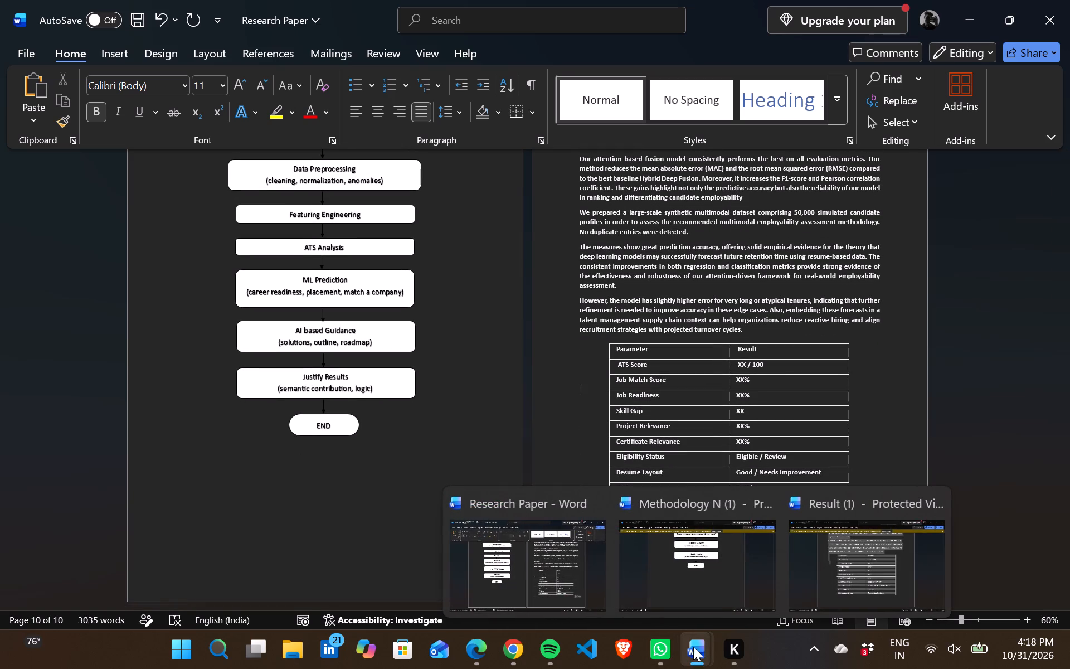
left_click(843, 556)
scroll(684, 399, "down", 1)
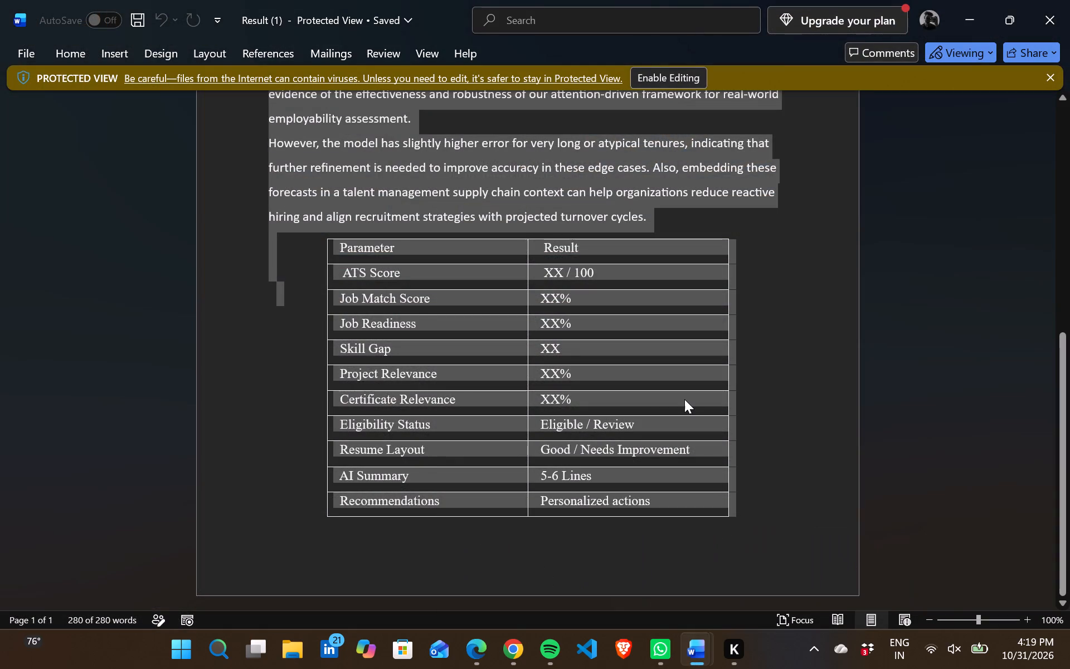
scroll(684, 399, "down", 1)
scroll(684, 399, "up", 4)
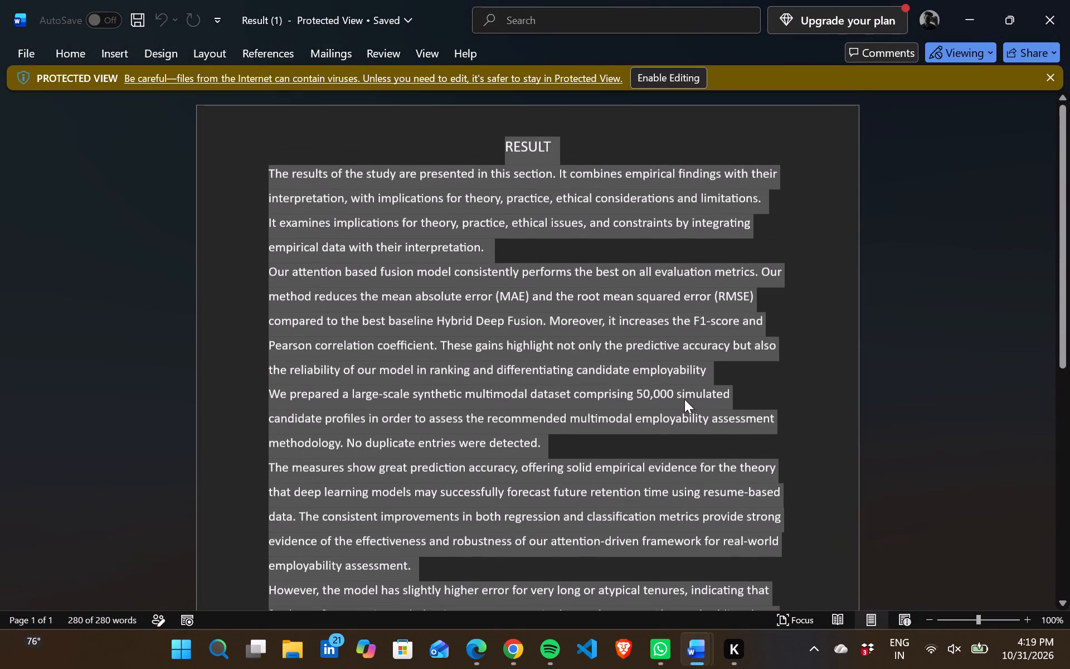
scroll(684, 399, "down", 4)
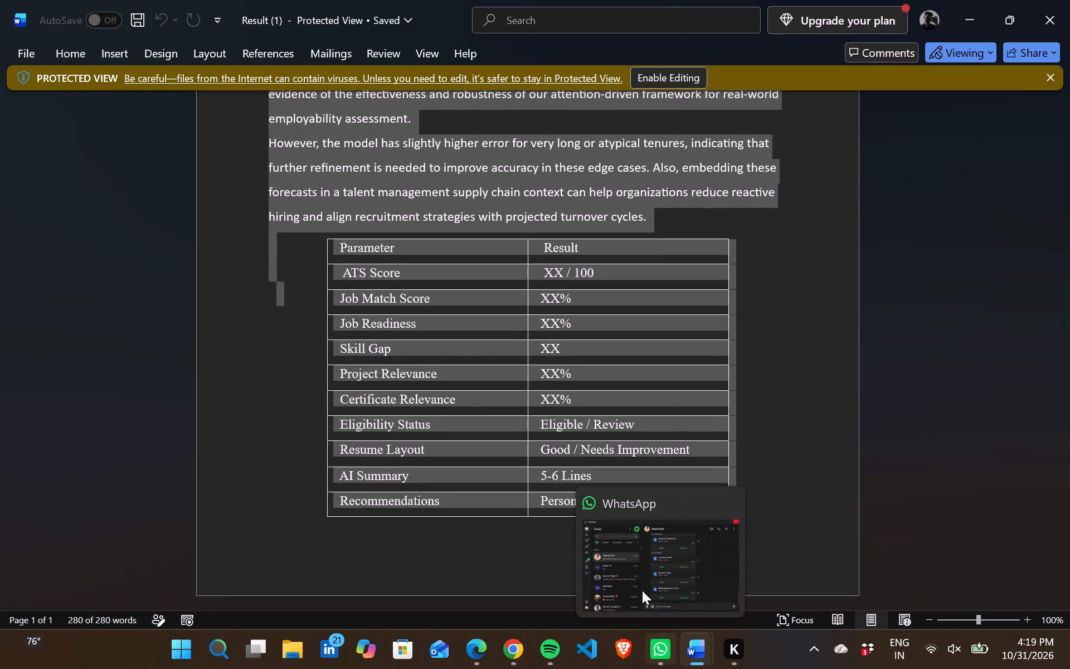
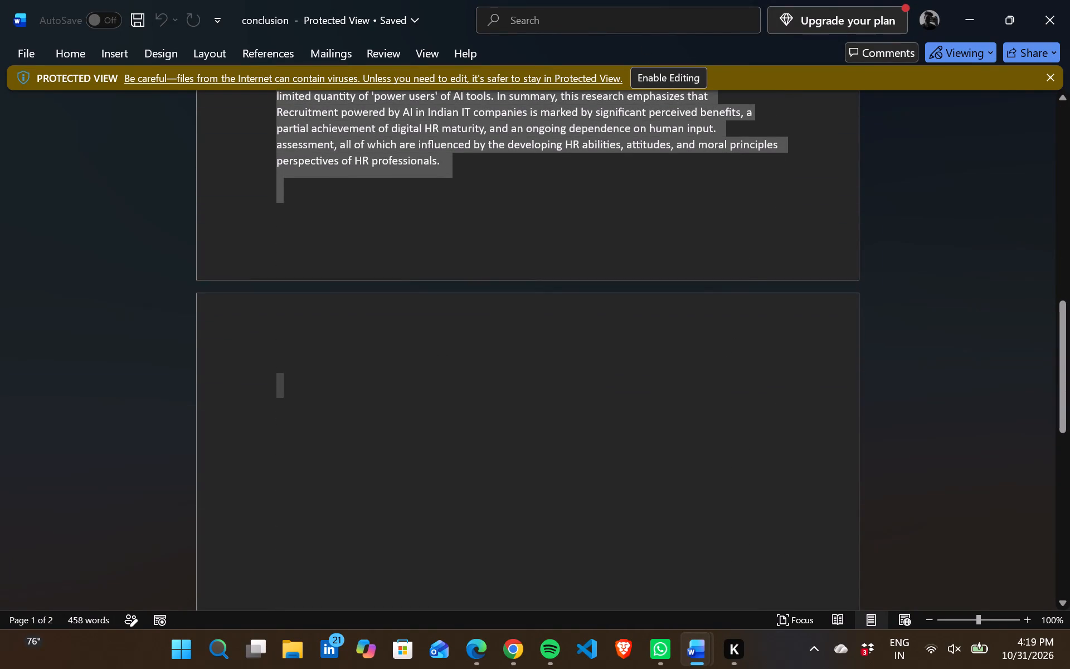
Copy the selected content of the conclusion document.
key("ctrl+c")
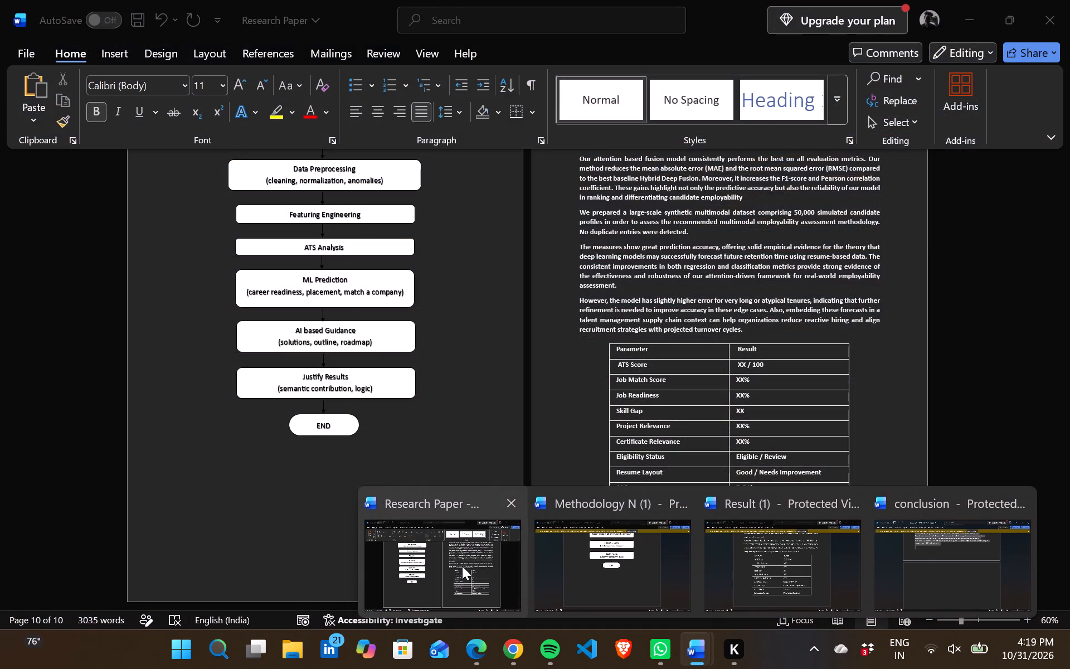
Switch to the Research Paper document, add blank lines below the Parameter/Result table to reach a new page, and paste the copied Conclusions section.
left_click(462, 566)
key("Down")
key("Down")
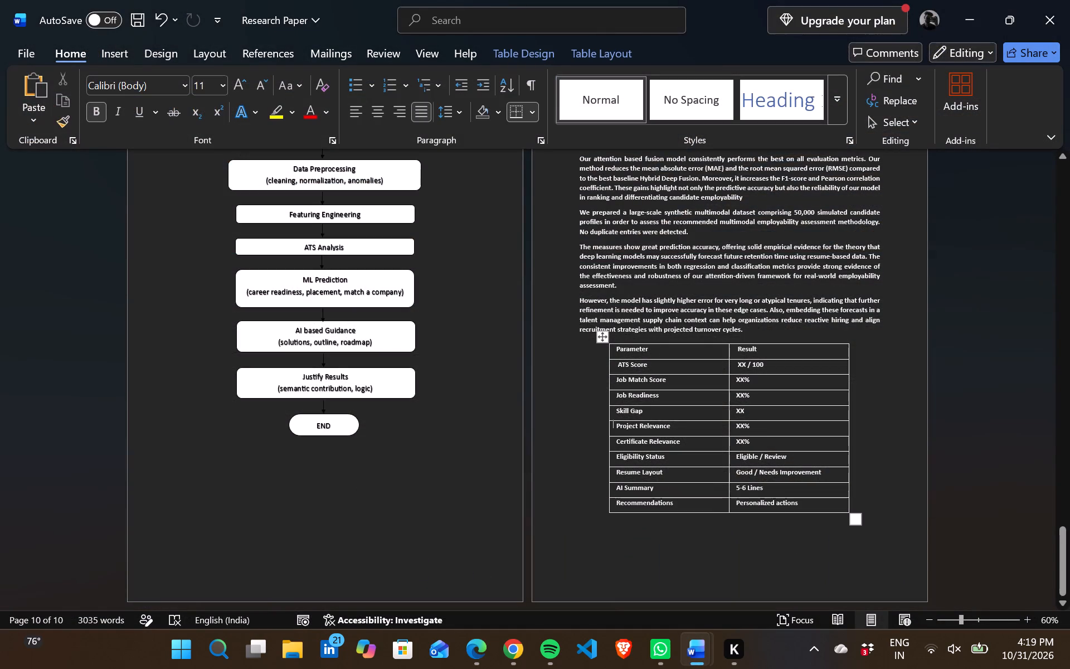
key("Down")
key("Down")
key("Down")
key("Down")
key("Down")
key("Down")
key("Down")
key("Down")
key("Down")
key("Down")
key("Down")
left_click(839, 553)
key("Return")
key("Return")
key("Return")
key("Return")
key("Return")
key("Return")
key("Return")
key("Return")
key("Return")
key("Return")
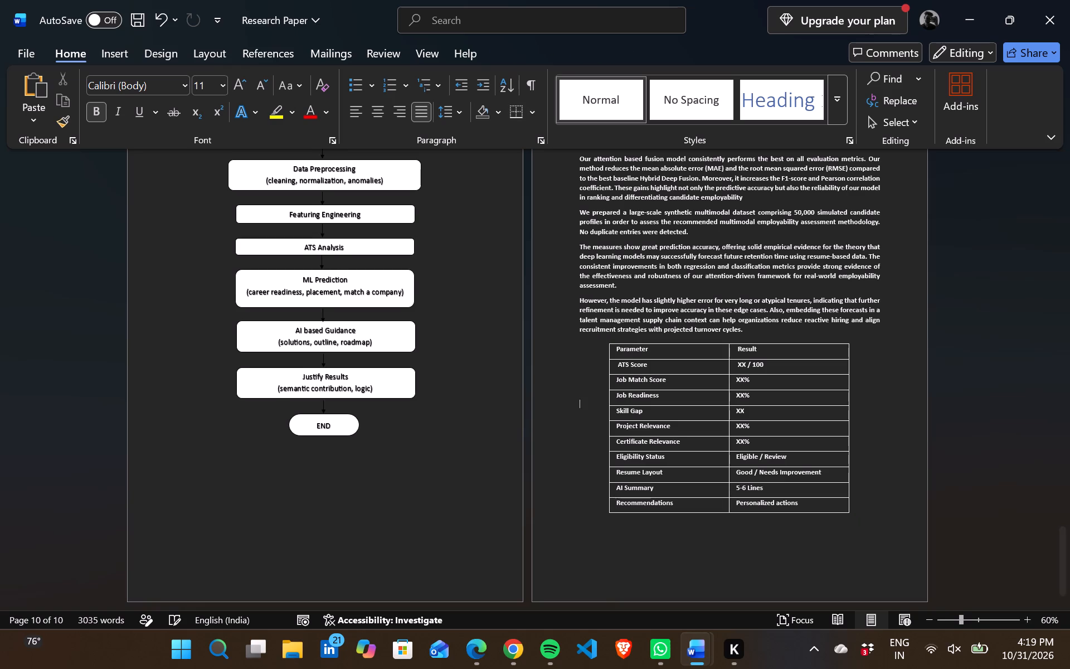
key("Return")
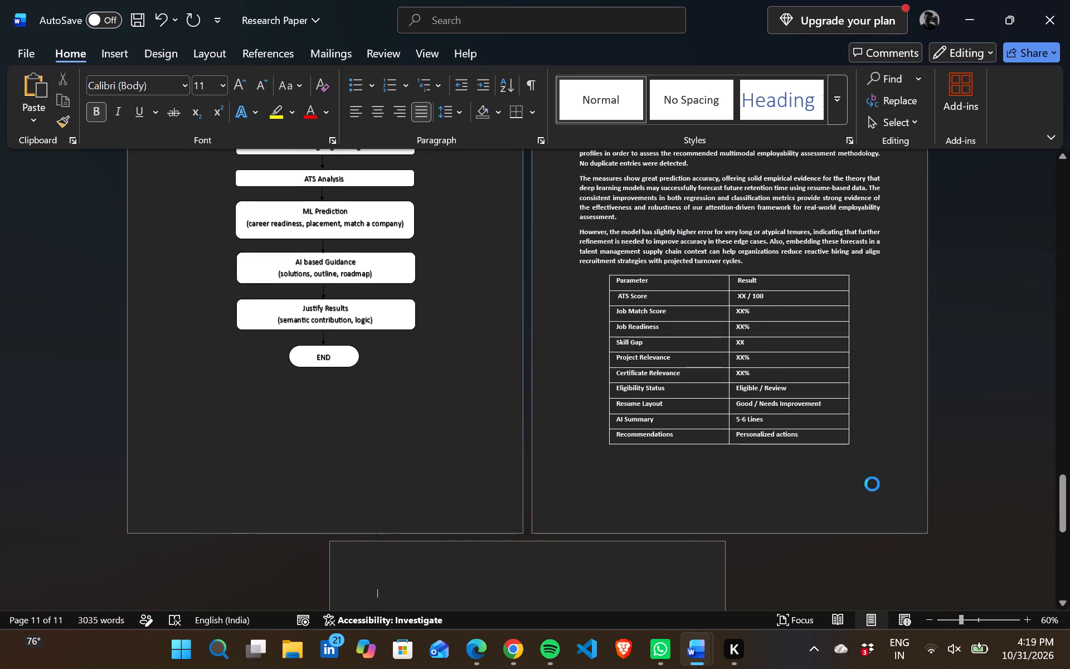
key("ctrl+v")
Look over the assembled Research Paper, from the pasted Conclusions back through the flowchart, methodology and references to Table 1.
scroll(635, 512, "down", 4)
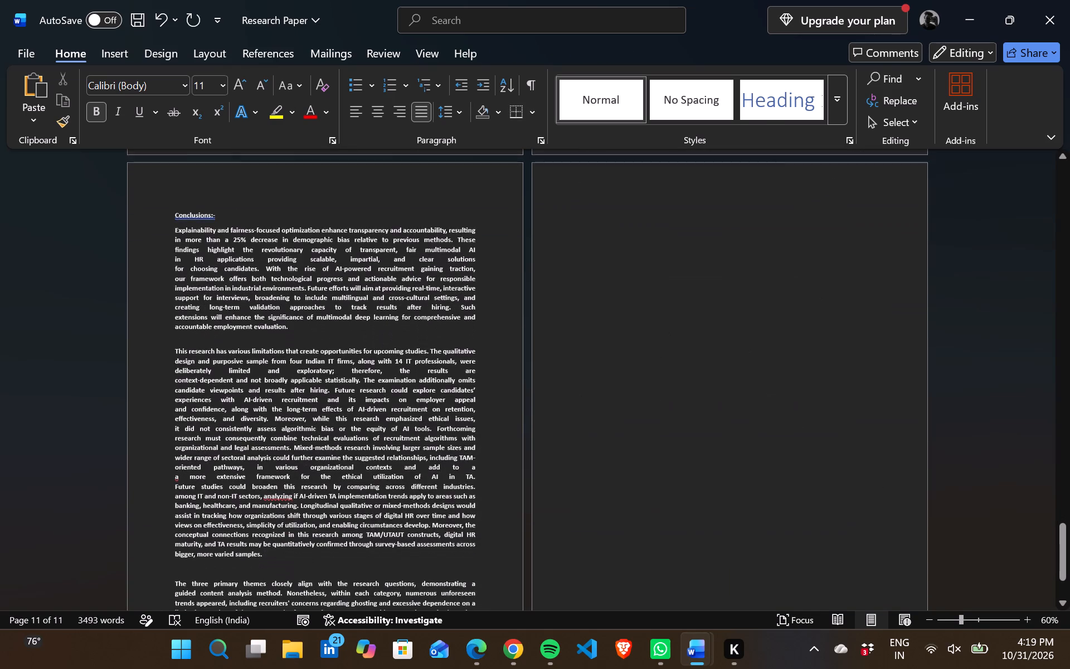
scroll(635, 512, "down", 3)
scroll(635, 512, "up", 4)
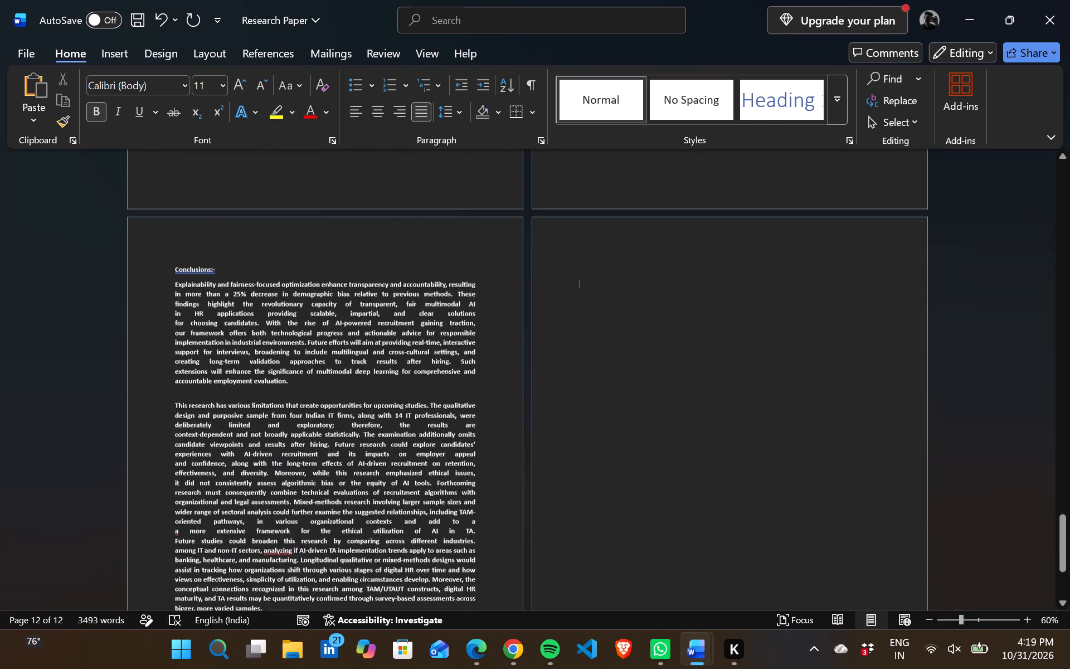
scroll(635, 512, "up", 7)
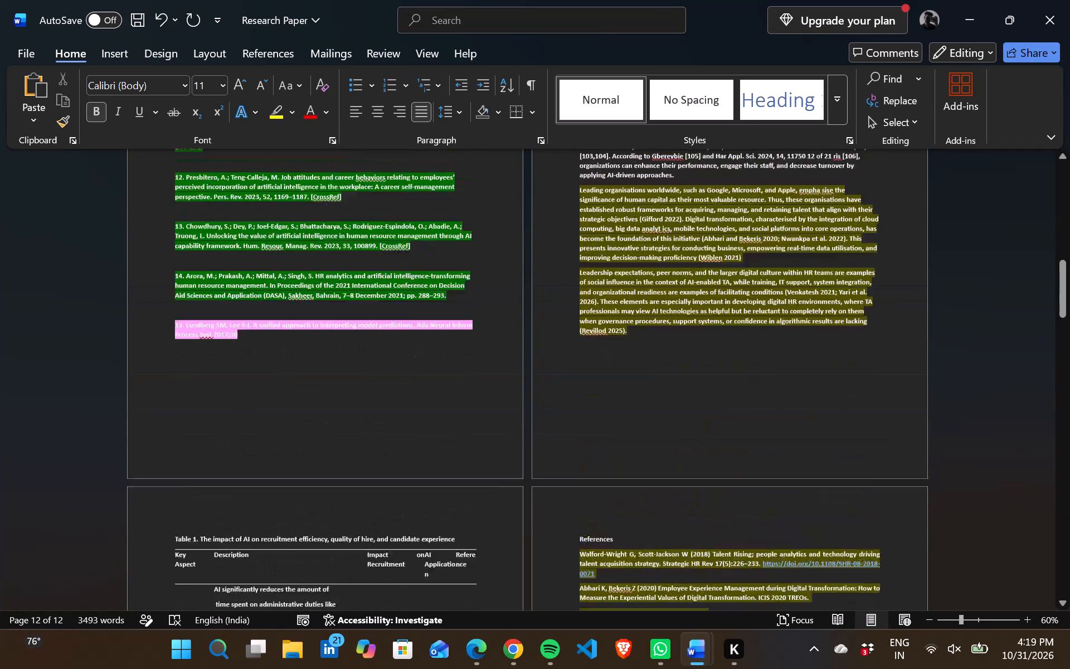
scroll(635, 512, "down", 5)
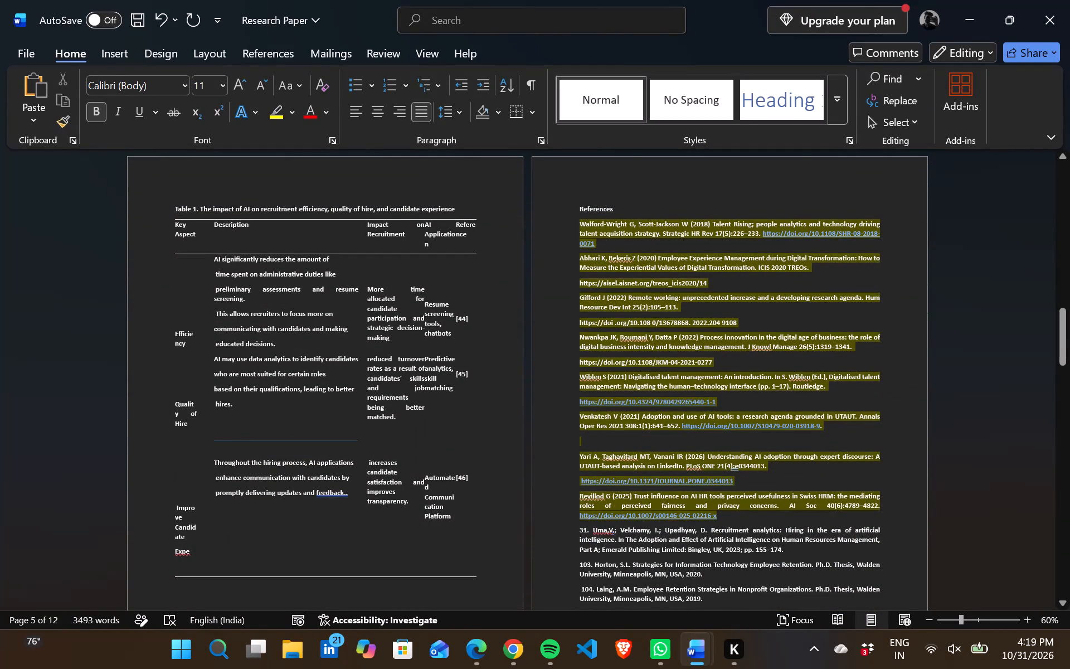
scroll(635, 512, "down", 4)
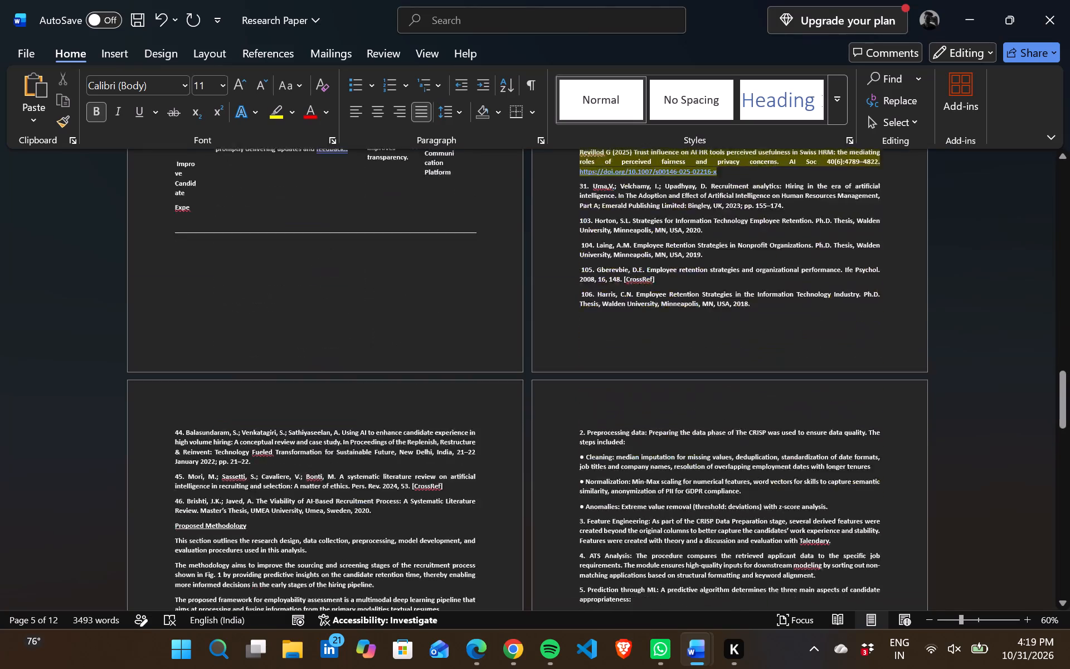
scroll(635, 512, "down", 6)
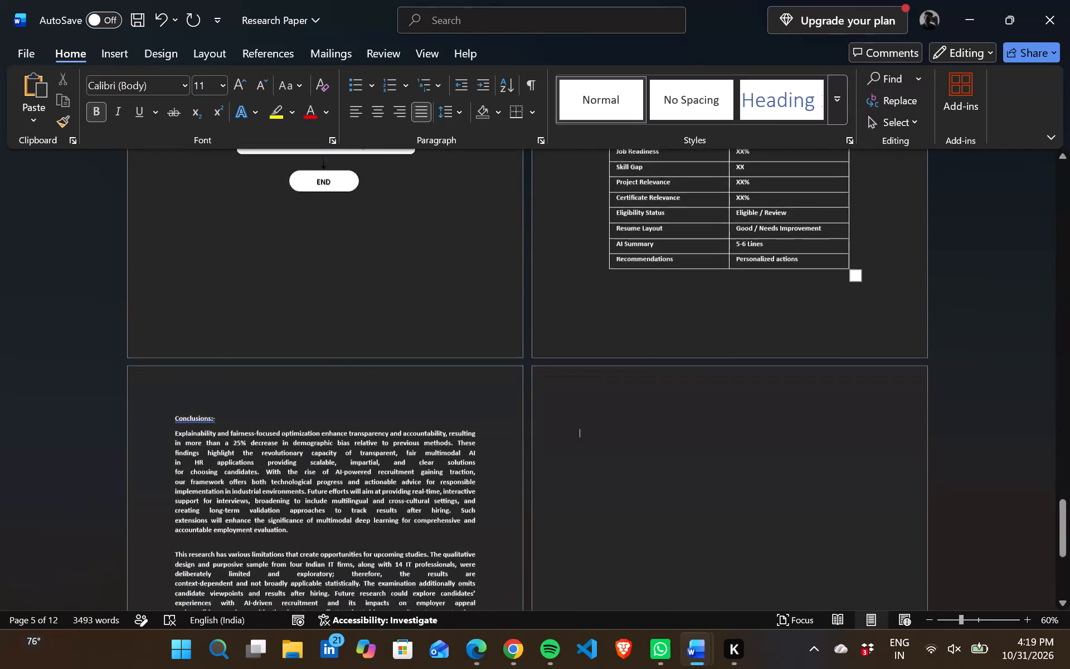
scroll(635, 512, "down", 1)
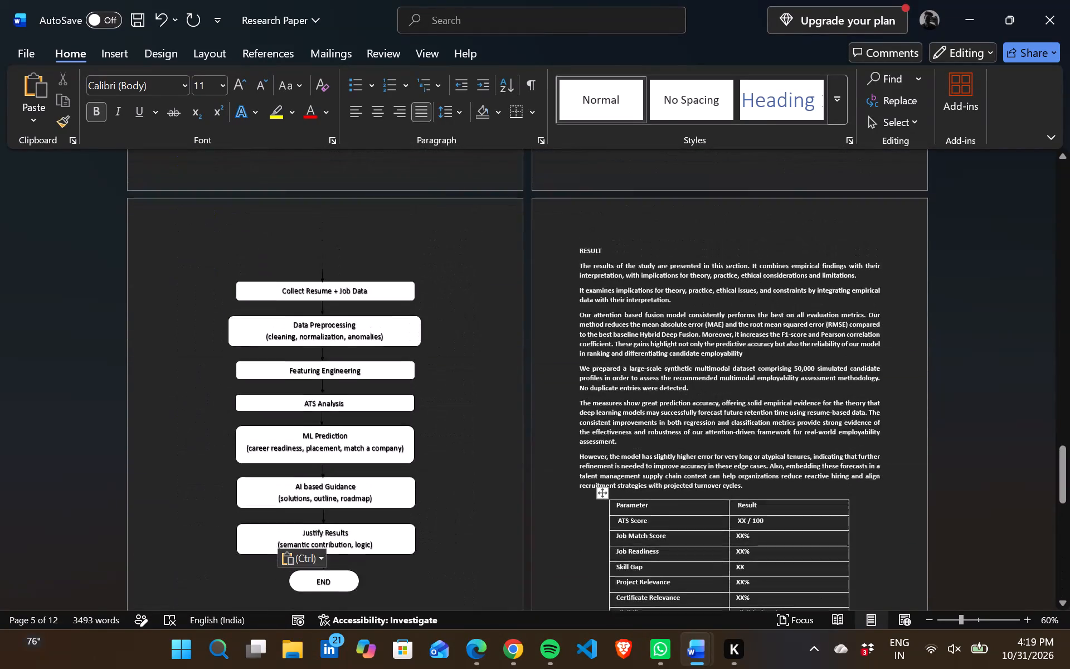
scroll(635, 512, "down", 1)
scroll(514, 366, "up", 3)
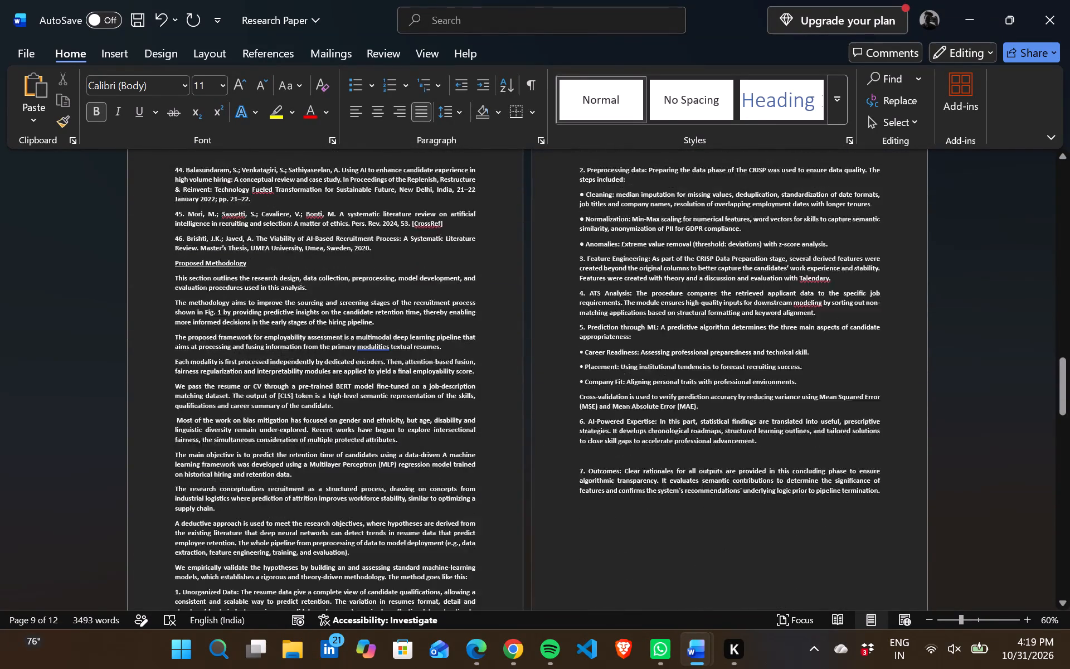
scroll(514, 366, "up", 5)
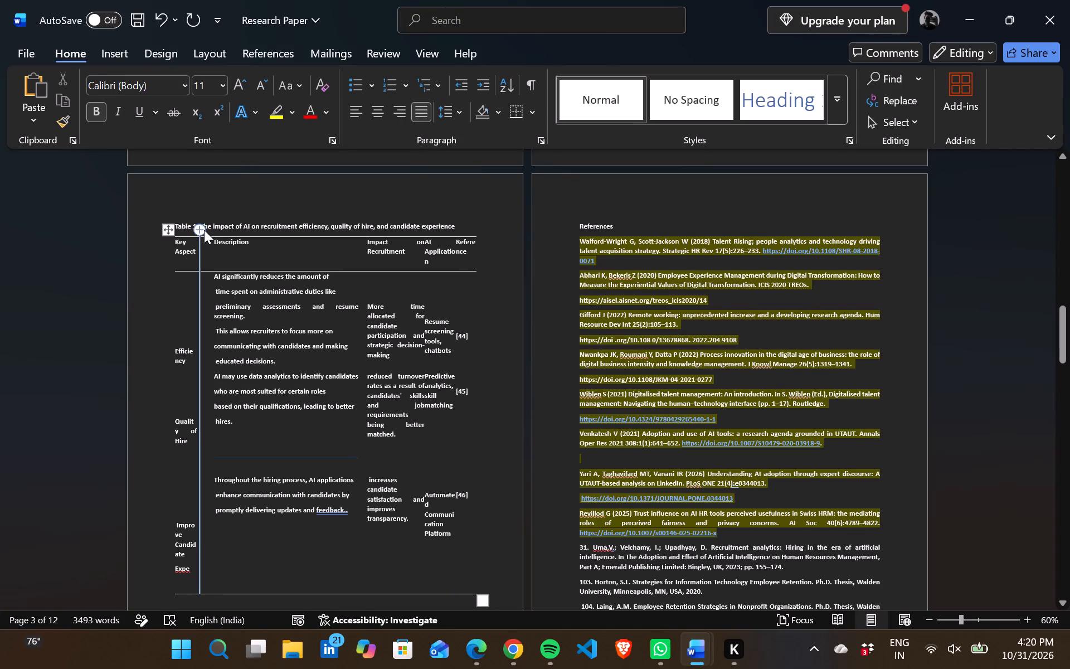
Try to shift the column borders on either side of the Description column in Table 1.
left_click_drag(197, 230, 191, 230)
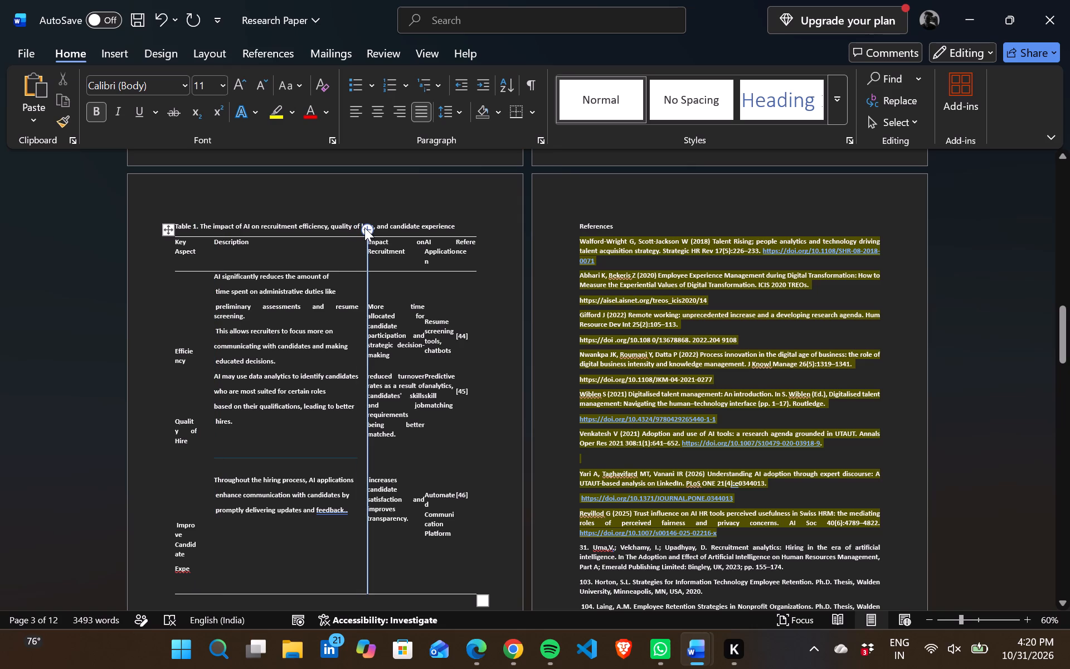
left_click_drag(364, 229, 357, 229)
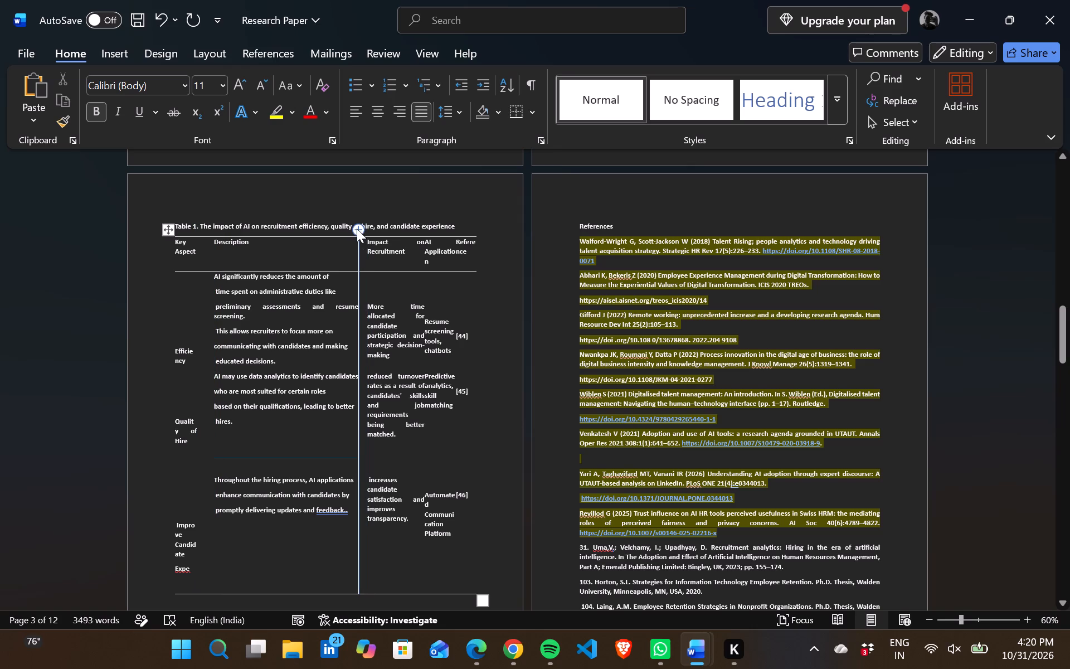
Clear the line "who are most suited for certain roles" from the Quality of Hire description in Table 1.
left_click_drag(175, 224, 394, 557)
key("space")
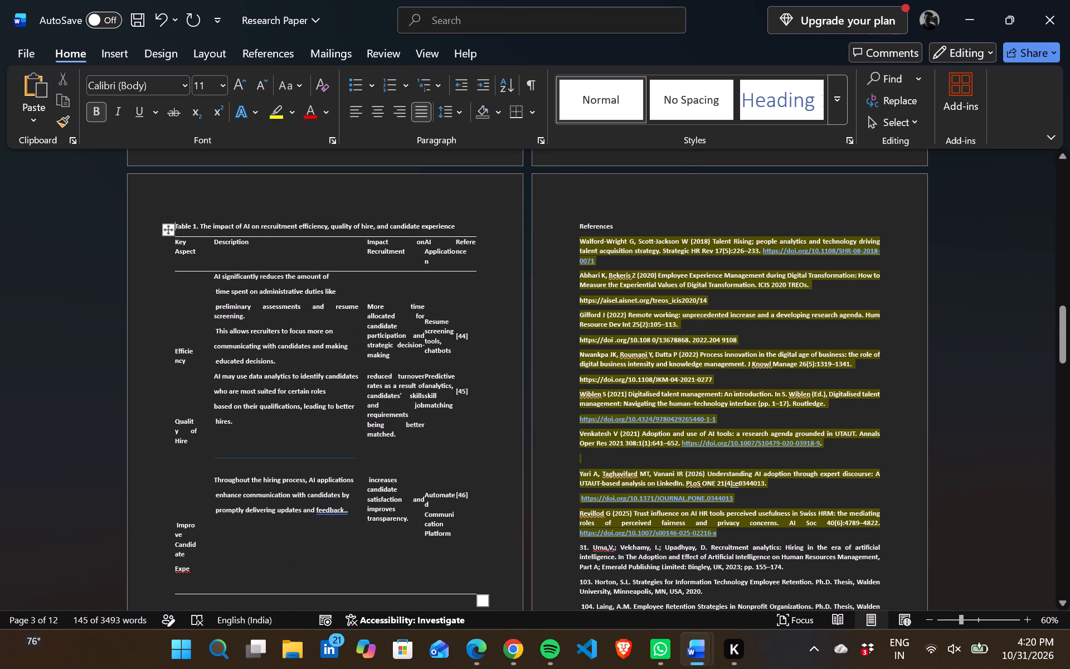
triple_click(300, 387)
double_click(300, 387)
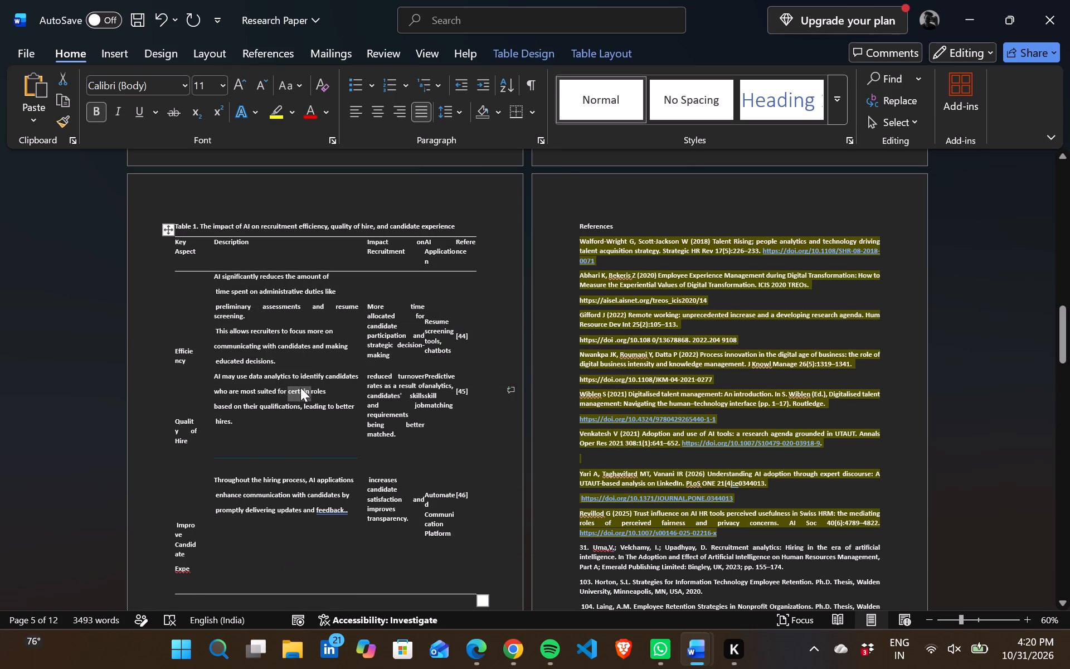
key("space")
Remove the blank space between Table 1 and the References heading so the references follow directly below the table.
key("Down")
key("Down")
key("Down")
key("Down")
key("Down")
key("Down")
key("Down")
key("Down")
key("Down")
key("Down")
key("Down")
key("Down")
key("Down")
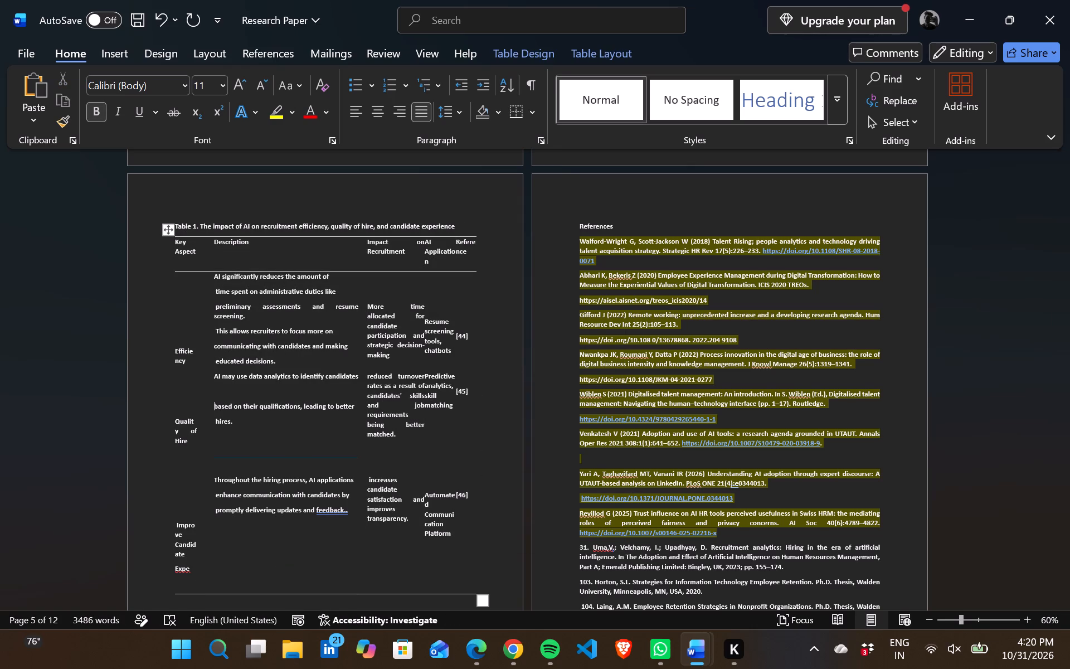
key("Up")
key("BackSpace")
key("BackSpace")
key("BackSpace")
key("BackSpace")
key("BackSpace")
key("BackSpace")
key("BackSpace")
key("BackSpace")
key("BackSpace")
key("BackSpace")
key("BackSpace")
key("BackSpace")
key("BackSpace")
key("BackSpace")
key("BackSpace")
key("BackSpace")
key("BackSpace")
key("BackSpace")
key("BackSpace")
key("BackSpace")
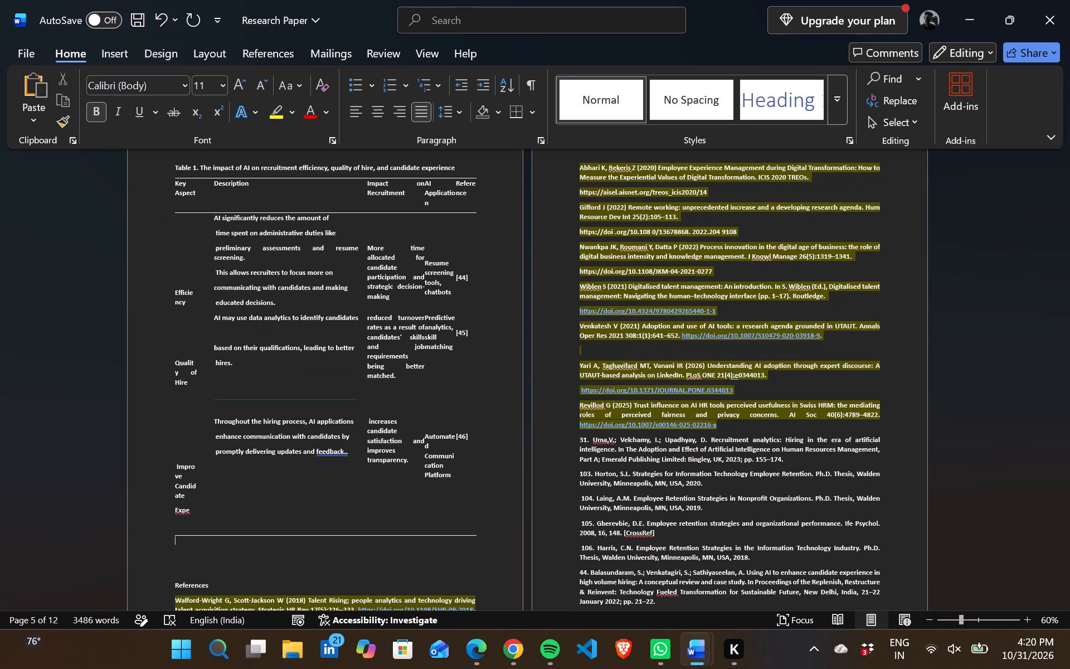
Delete the empty last row at the bottom of Table 1, below the candidate experience row.
key("Up")
key("BackSpace")
key("BackSpace")
key("BackSpace")
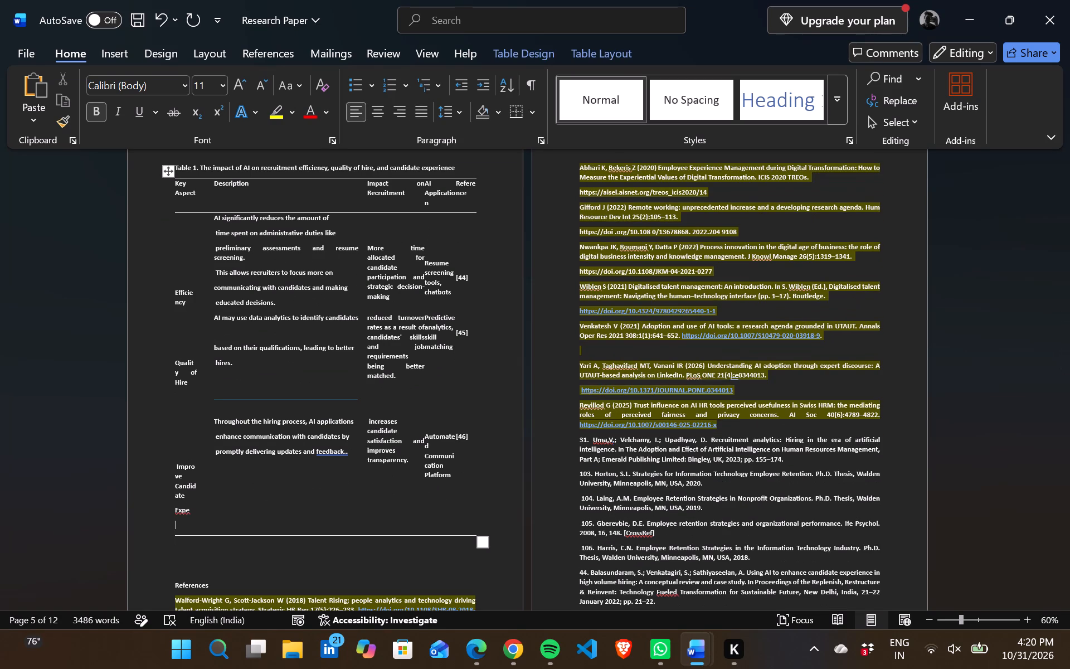
double_click(281, 538)
left_click_drag(281, 538, 312, 534)
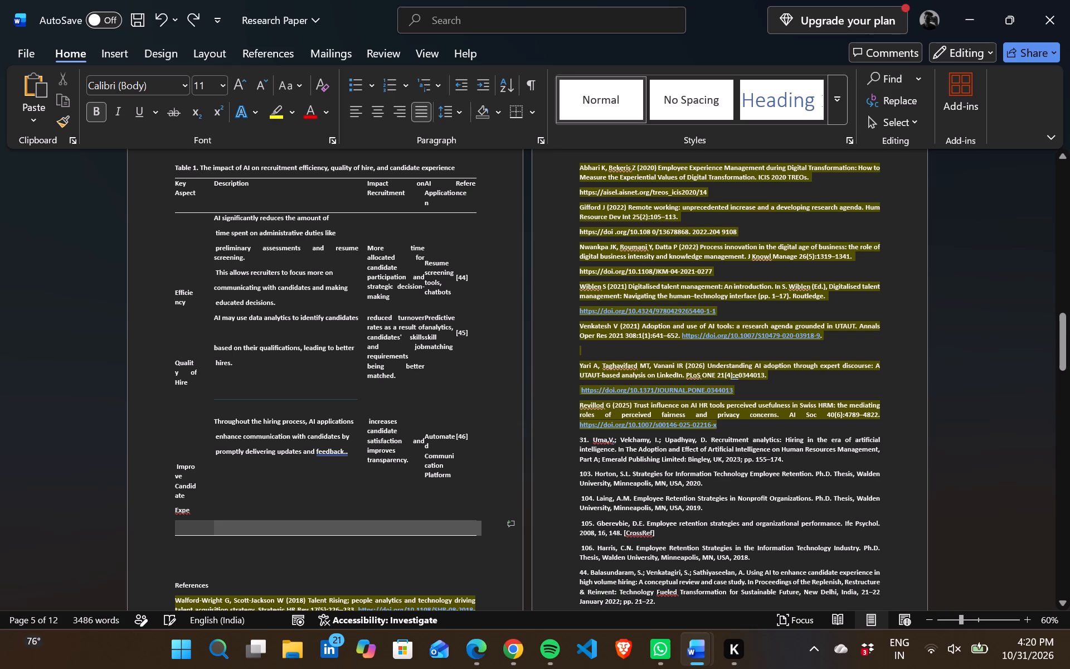
left_click_drag(312, 534, 307, 536)
key("Delete")
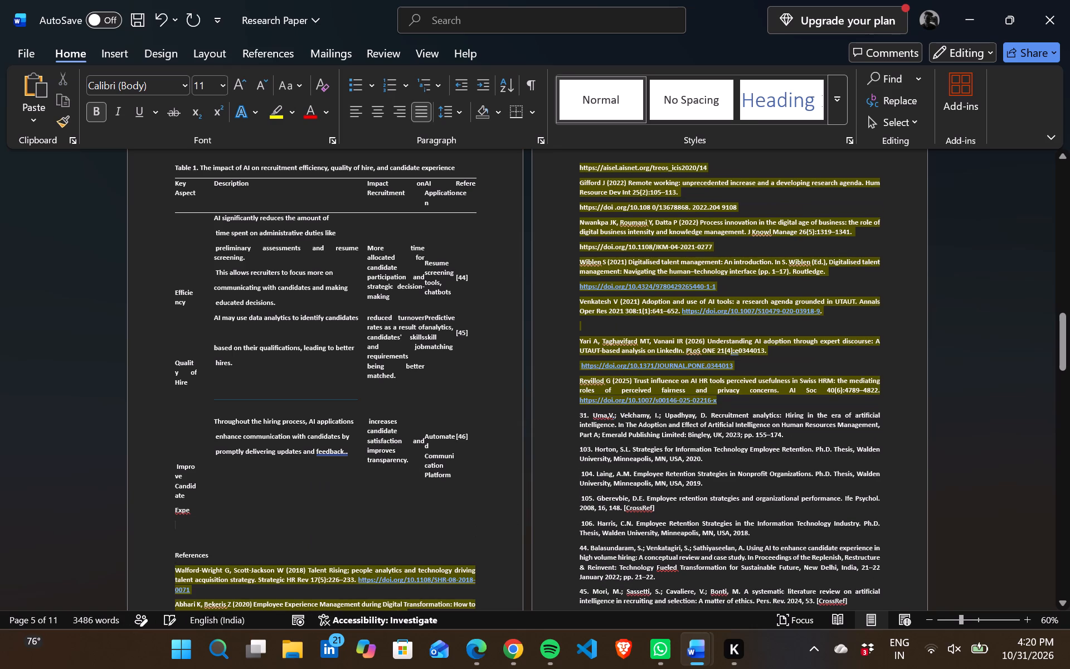
key("BackSpace")
key("BackSpace")
key("BackSpace")
key("BackSpace")
key("BackSpace")
key("BackSpace")
key("BackSpace")
key("BackSpace")
key("BackSpace")
key("BackSpace")
key("BackSpace")
key("BackSpace")
key("BackSpace")
key("BackSpace")
key("BackSpace")
key("BackSpace")
Insert two blank lines between Table 1 and the References heading.
key("Return")
key("Return")
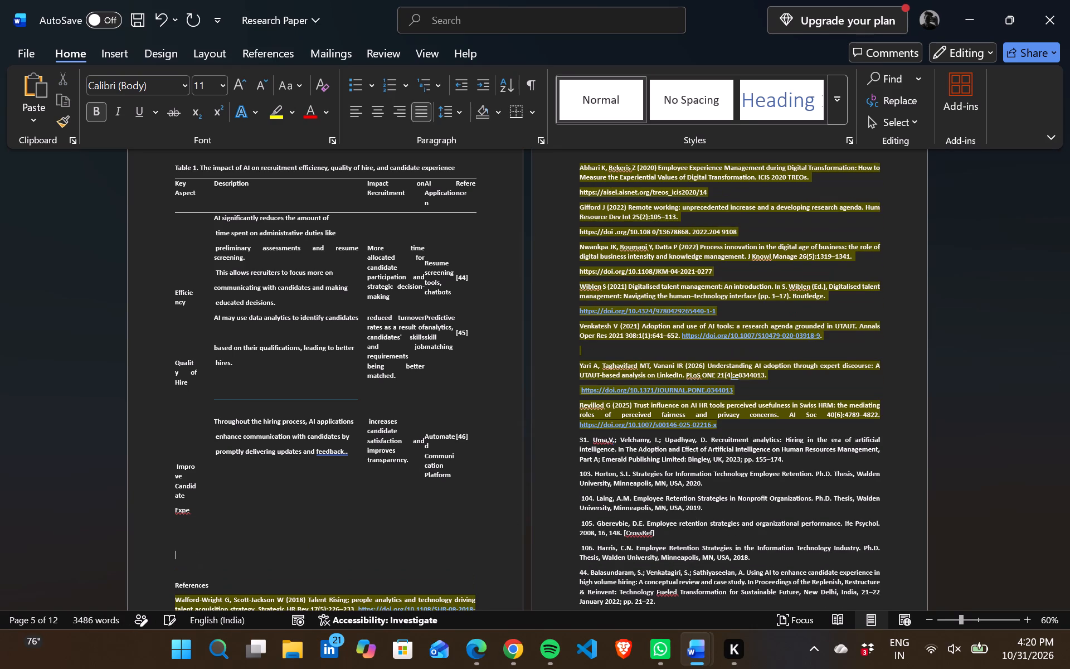
Delete the "Improve Candidate Expe" entry from the Key Aspect column of Table 1.
left_click(218, 518)
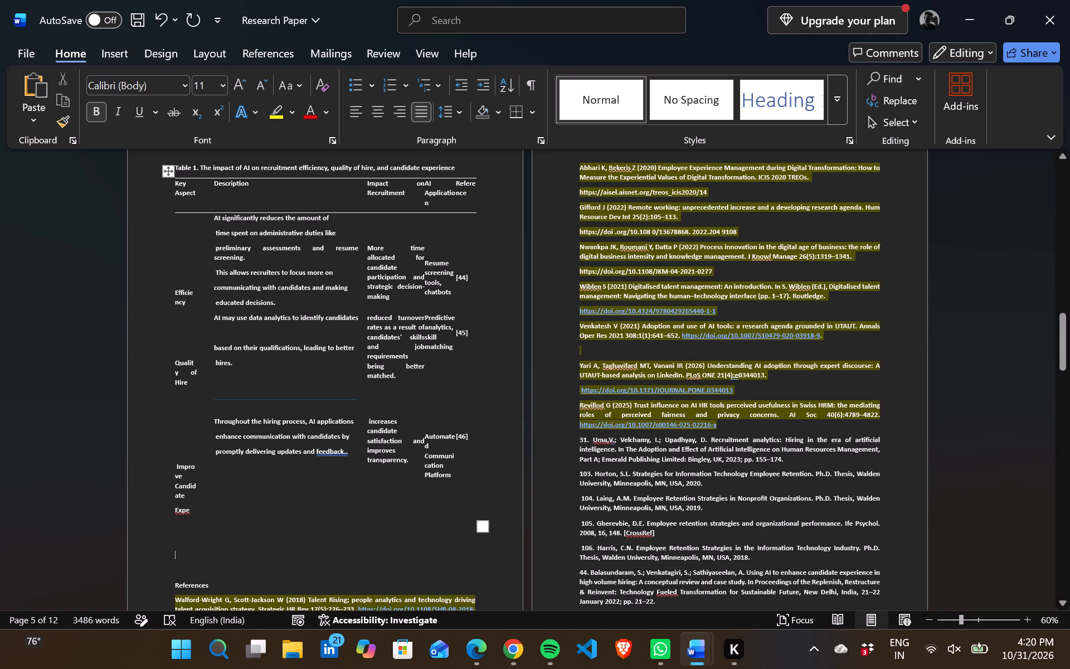
left_click(193, 513)
key("BackSpace")
key("BackSpace")
key("BackSpace")
key("BackSpace")
key("BackSpace")
key("BackSpace")
key("BackSpace")
key("BackSpace")
key("BackSpace")
key("BackSpace")
key("BackSpace")
key("BackSpace")
key("BackSpace")
key("BackSpace")
key("BackSpace")
key("BackSpace")
key("BackSpace")
key("BackSpace")
key("BackSpace")
key("BackSpace")
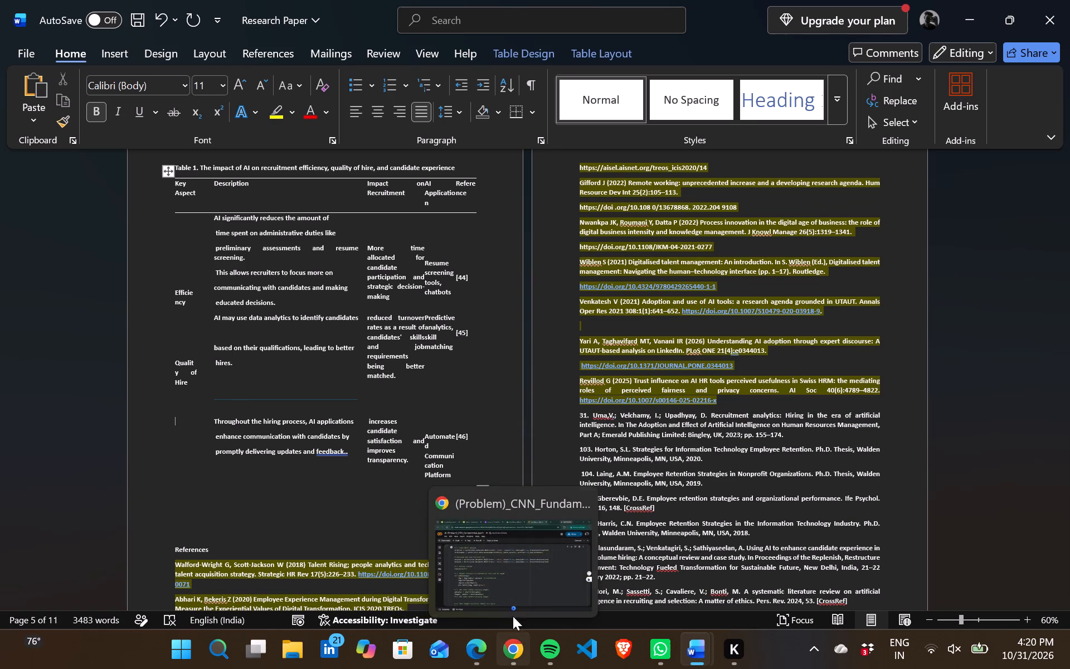
Switch to Google Chrome and look through the (Problem)_CNN_Fundamentals.ipynb notebook, from the MNIST code to the Step 5 model evaluation section.
left_click(534, 553)
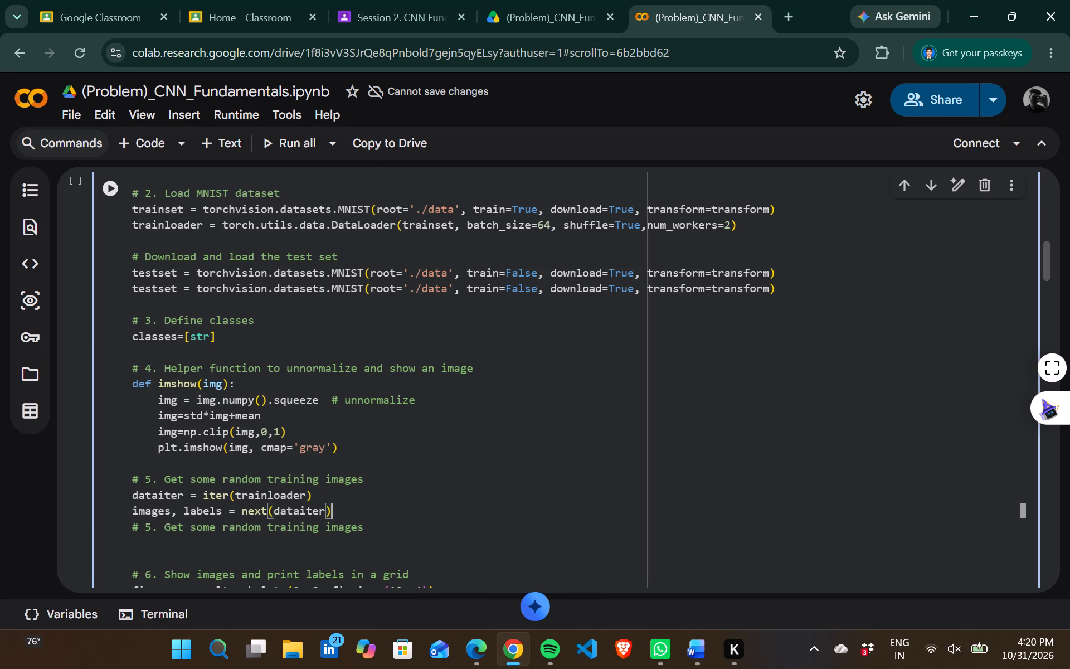
scroll(502, 420, "down", 1)
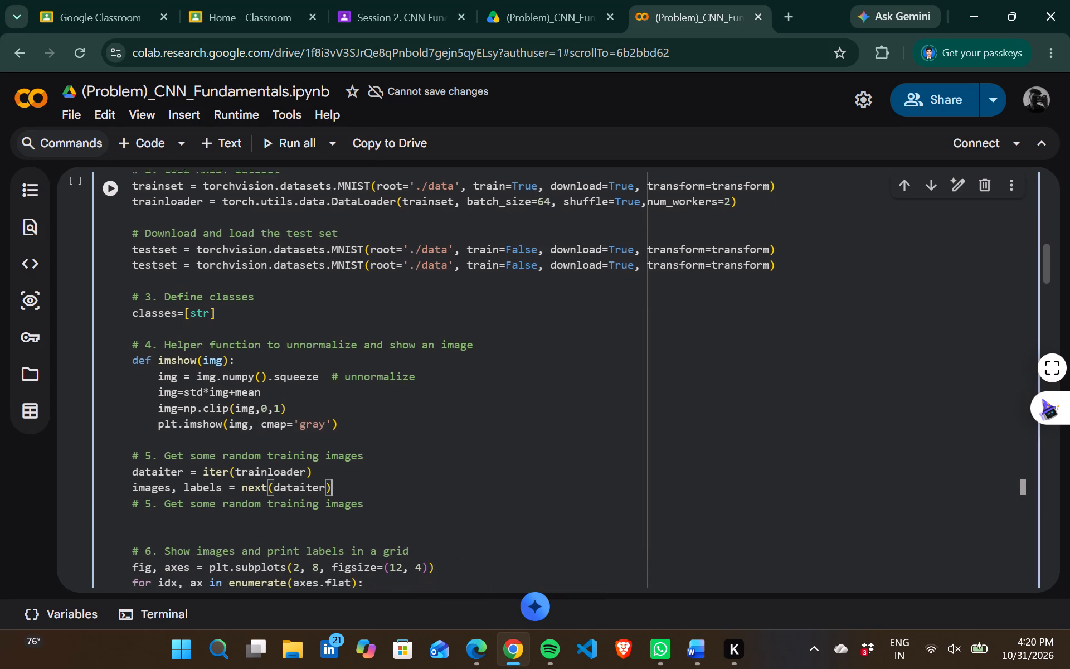
scroll(502, 420, "down", 6)
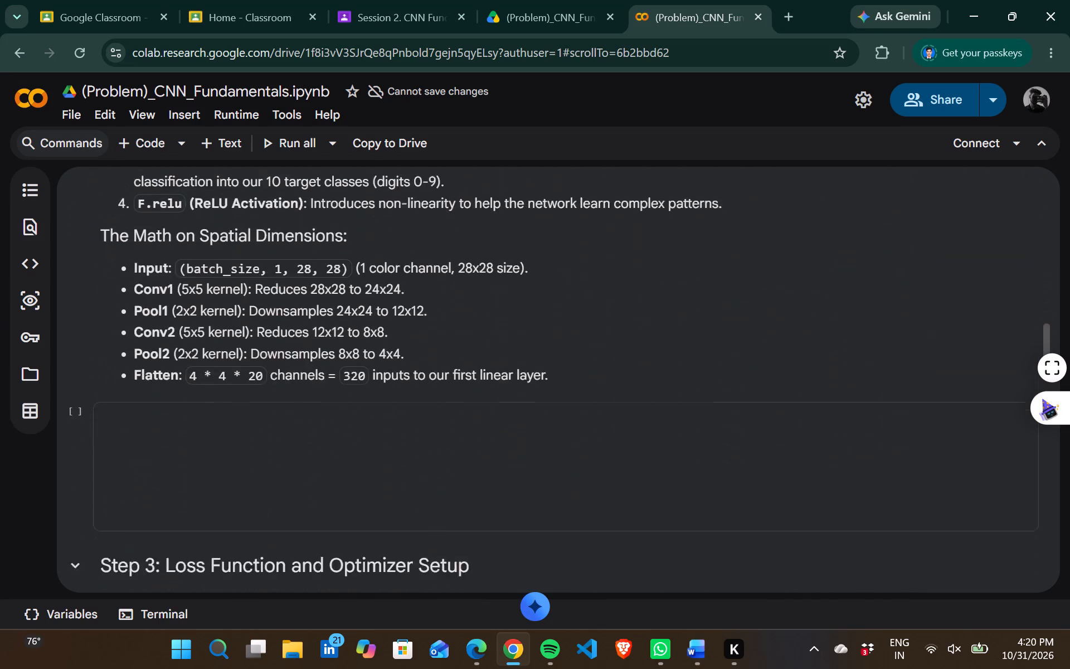
scroll(502, 420, "down", 5)
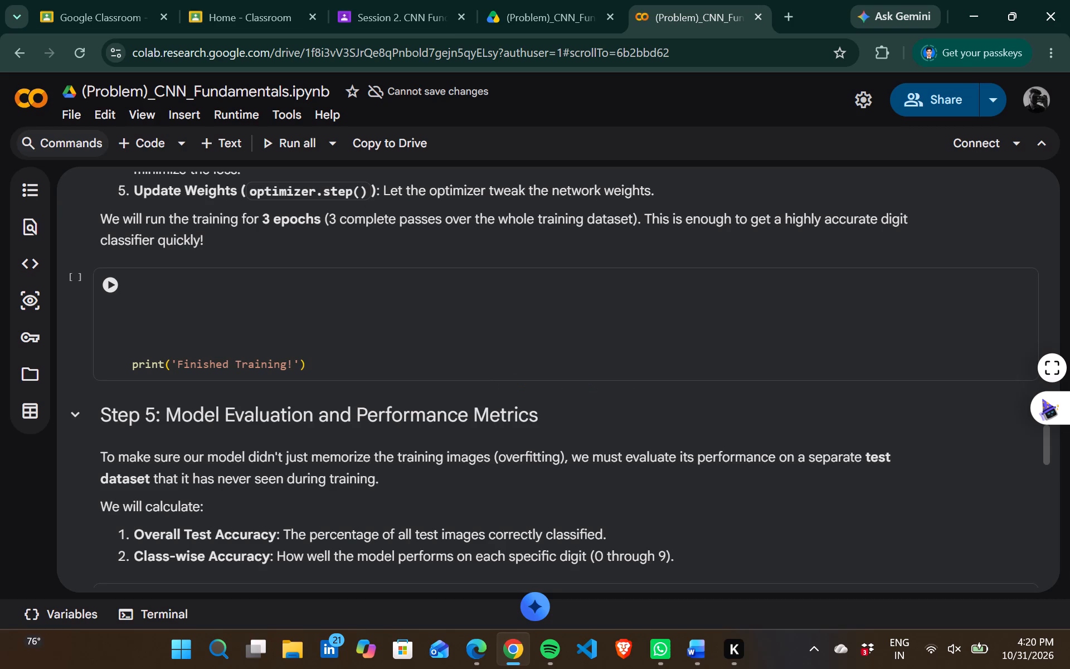
scroll(429, 295, "up", 5)
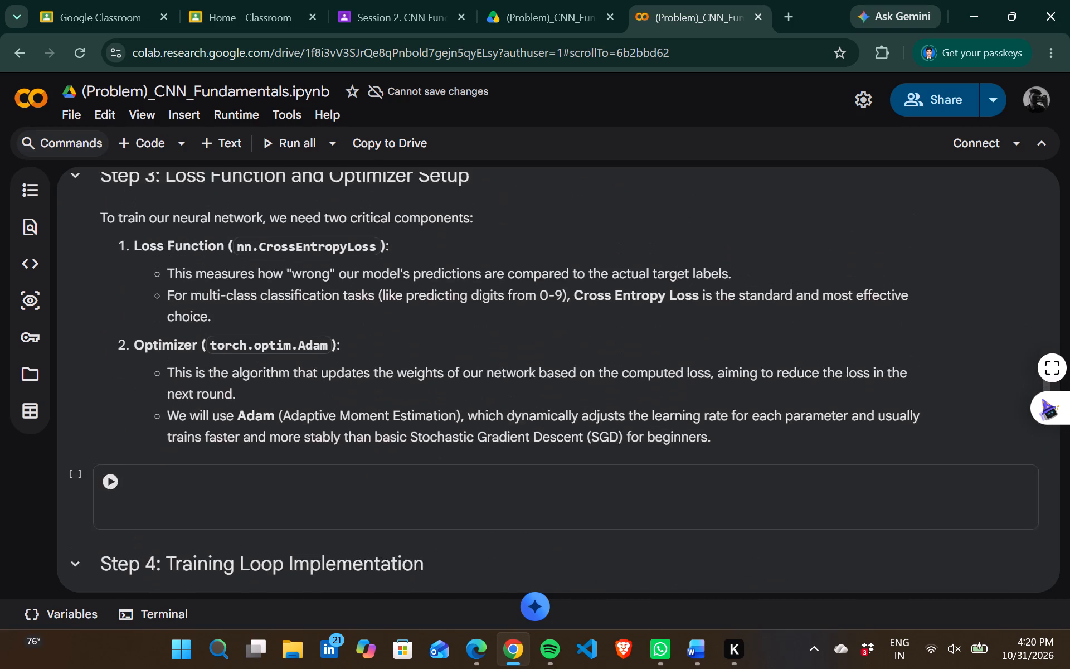
scroll(429, 295, "up", 7)
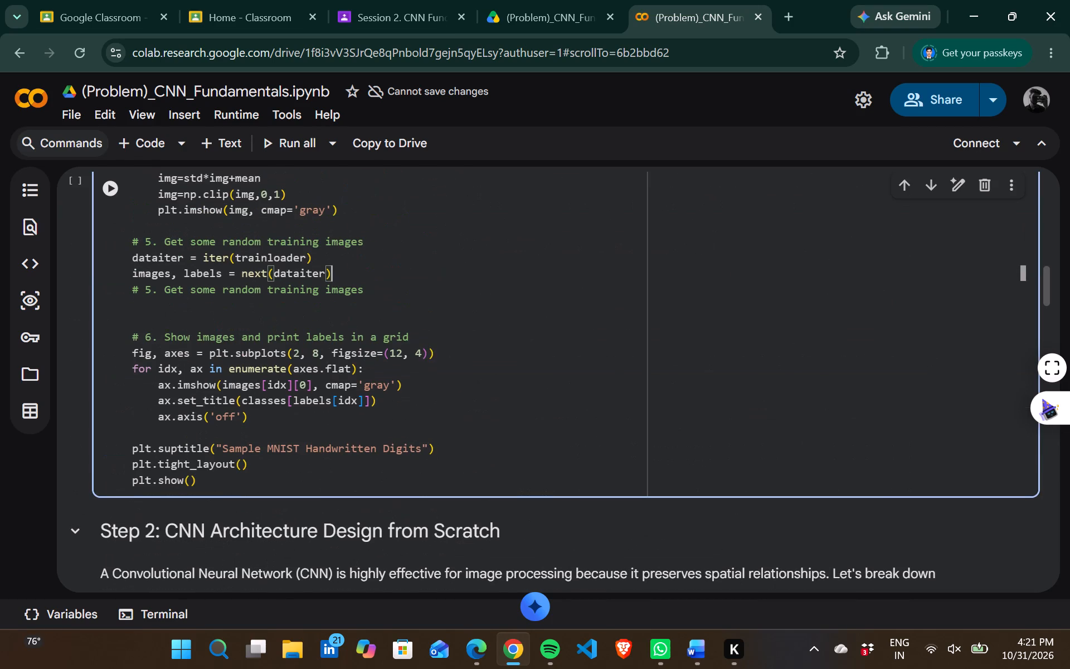
scroll(429, 295, "up", 3)
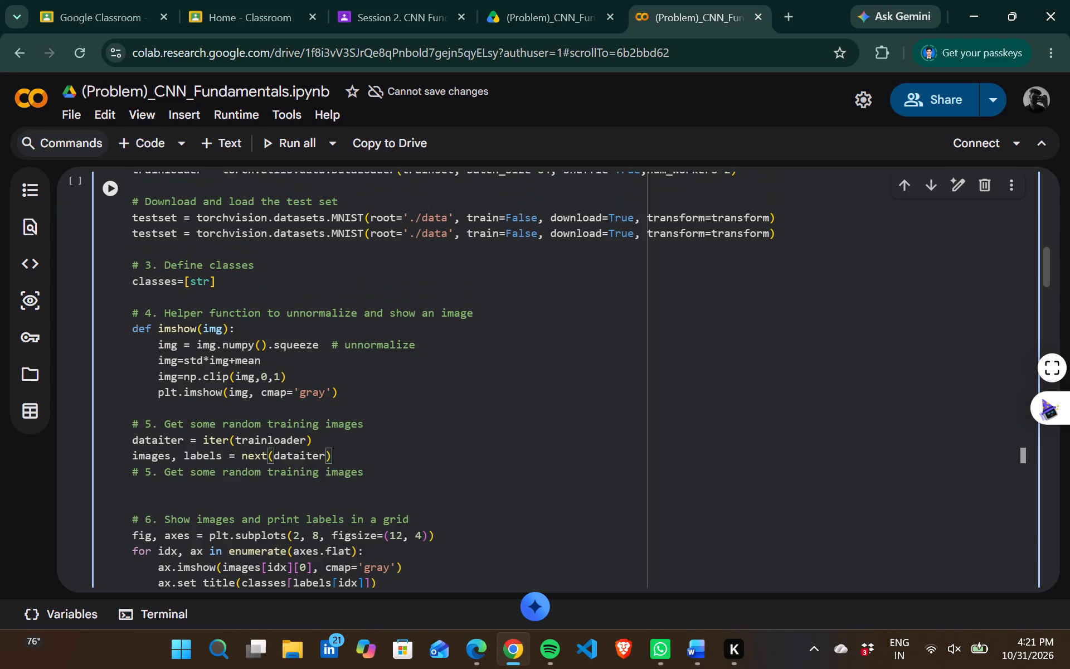
Remove two of the blank lines between the imports and the "# 1. Define transforms" comment in the Step 1 code cell.
scroll(429, 295, "up", 4)
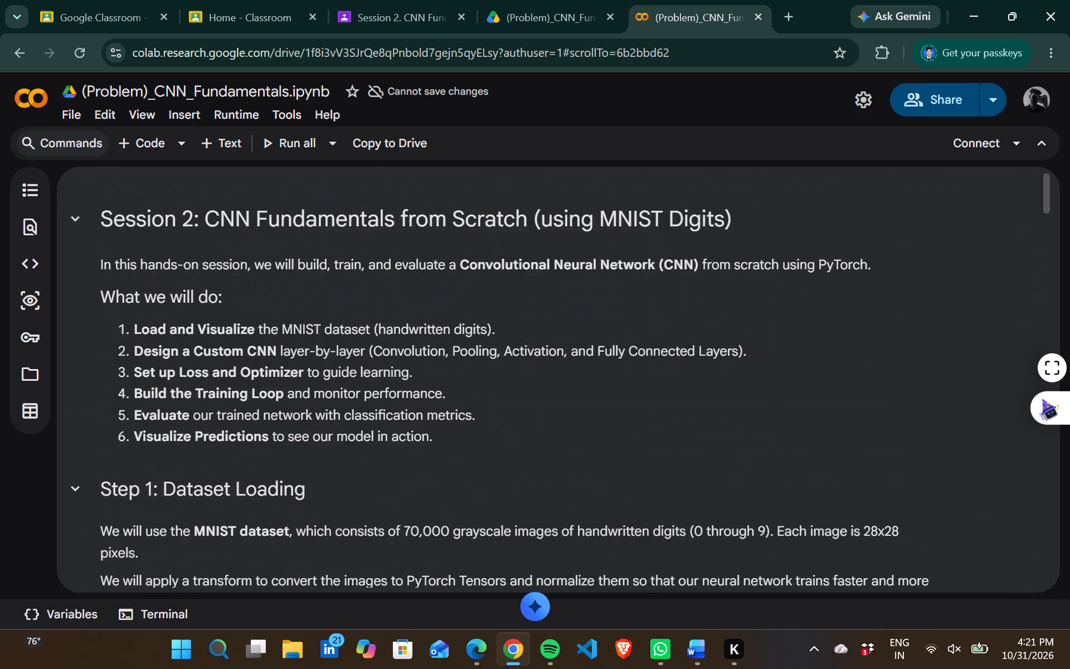
scroll(429, 295, "down", 3)
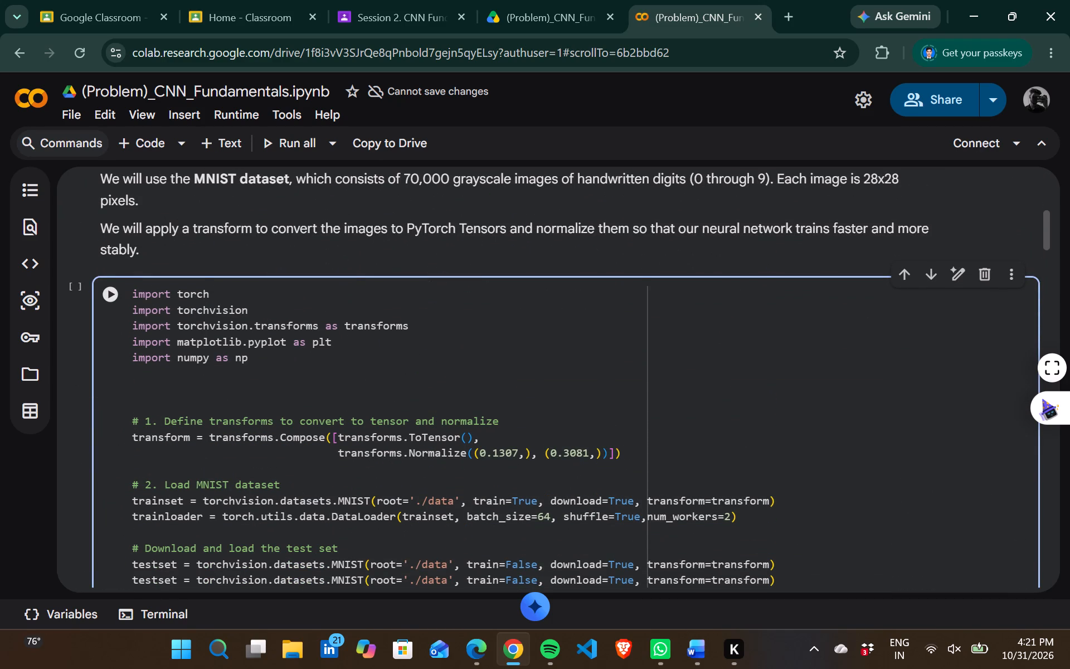
left_click(234, 403)
key("backslash")
key("BackSpace")
key("BackSpace")
key("BackSpace")
key("BackSpace")
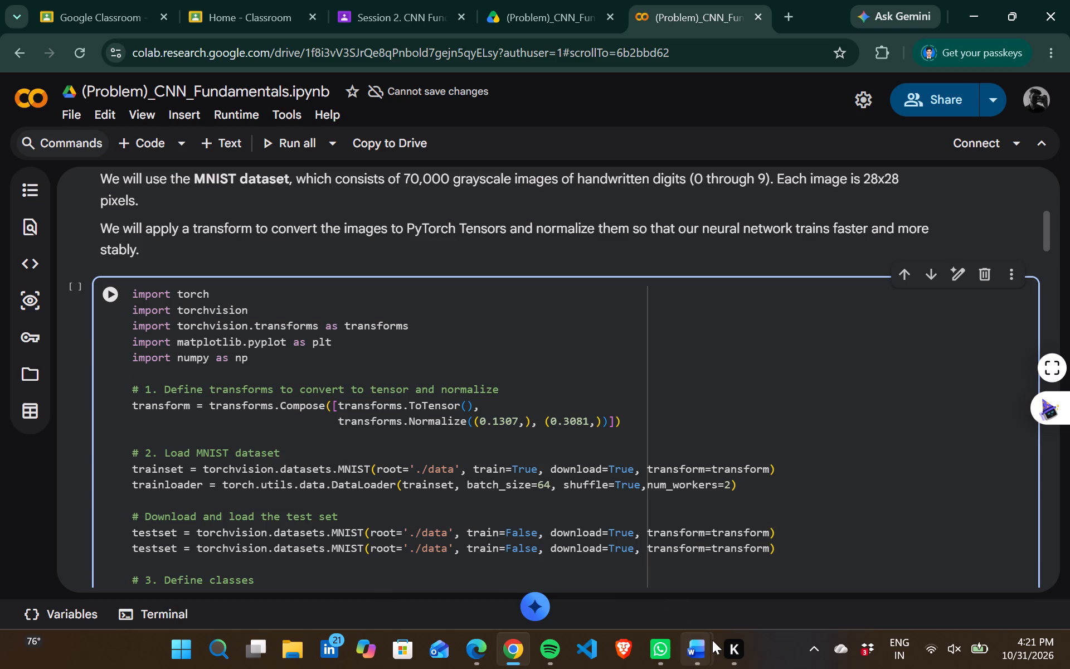
Switch back to the Research Paper document in Word.
scroll(480, 609, "left", 1)
left_click(456, 561)
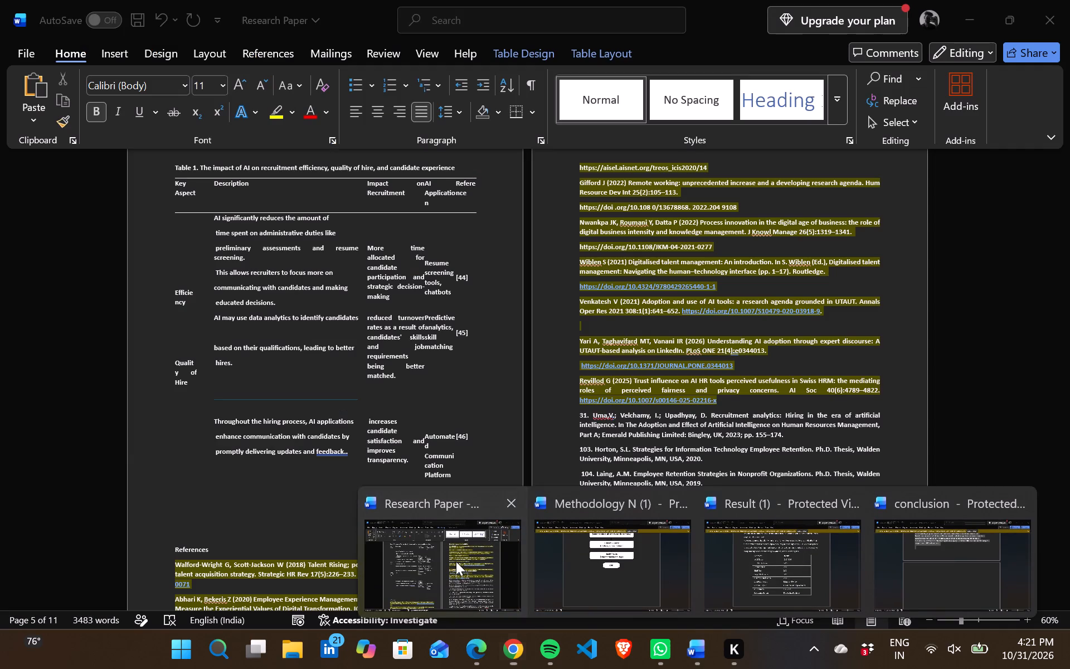
scroll(515, 374, "up", 1)
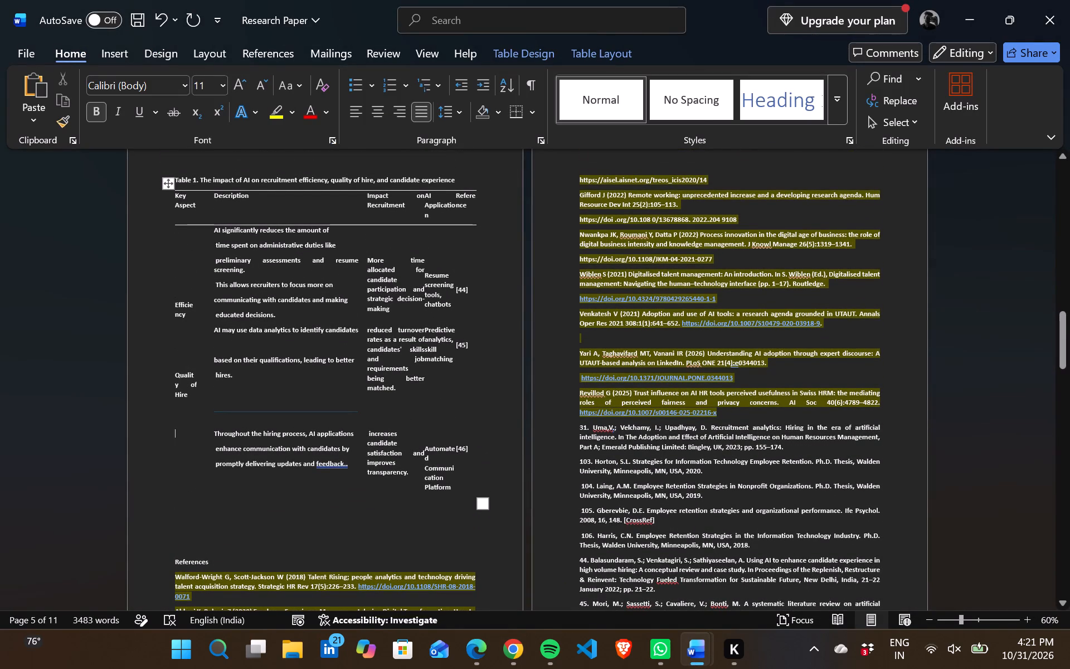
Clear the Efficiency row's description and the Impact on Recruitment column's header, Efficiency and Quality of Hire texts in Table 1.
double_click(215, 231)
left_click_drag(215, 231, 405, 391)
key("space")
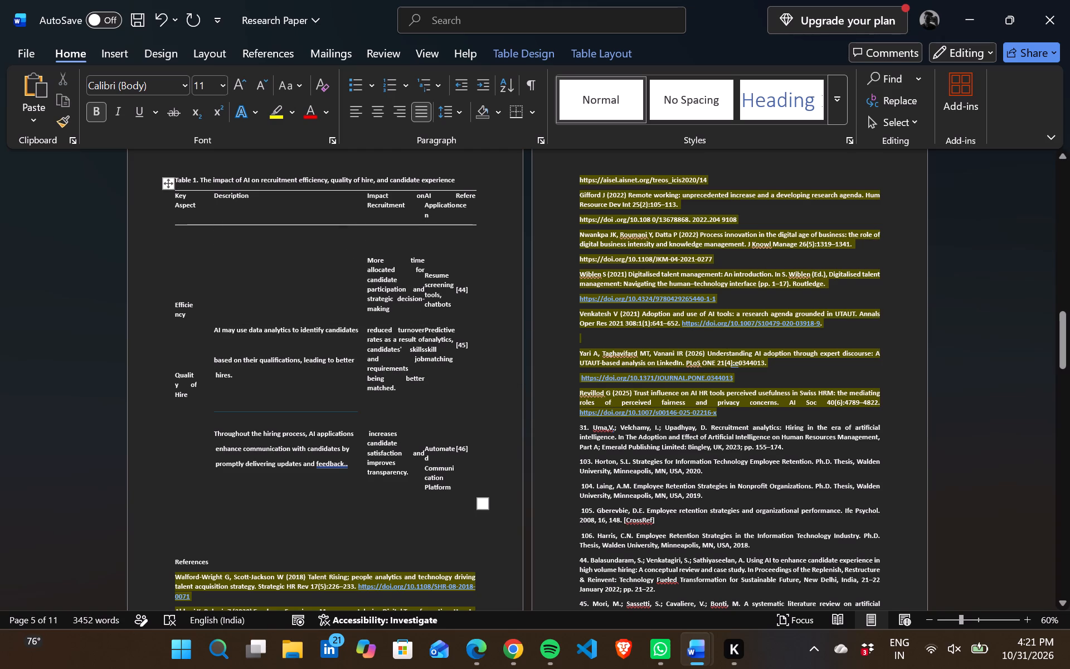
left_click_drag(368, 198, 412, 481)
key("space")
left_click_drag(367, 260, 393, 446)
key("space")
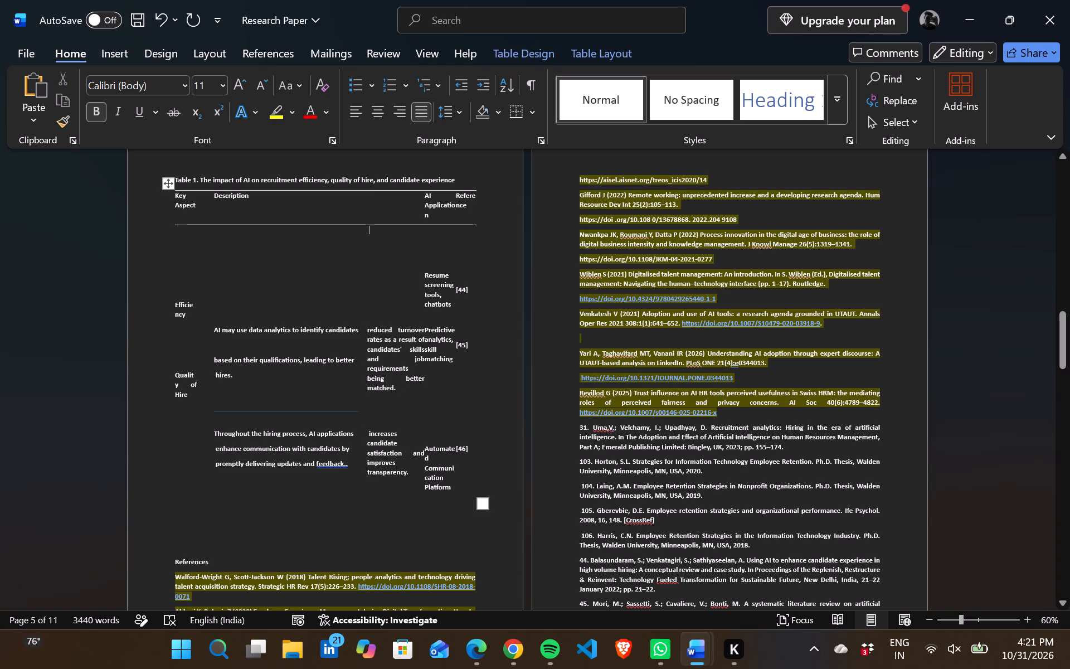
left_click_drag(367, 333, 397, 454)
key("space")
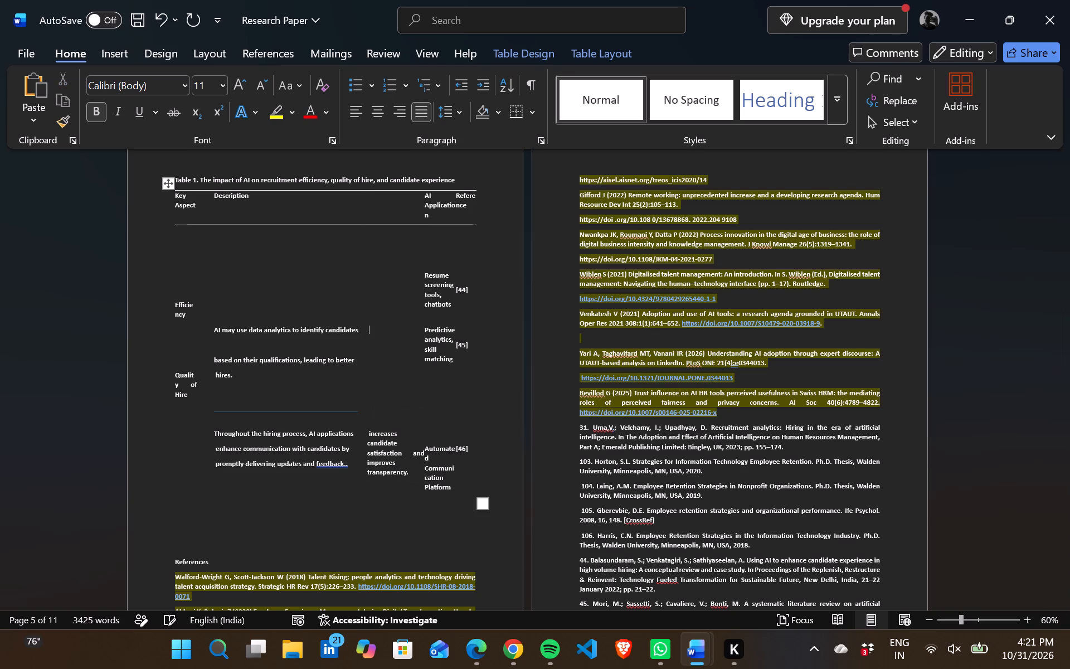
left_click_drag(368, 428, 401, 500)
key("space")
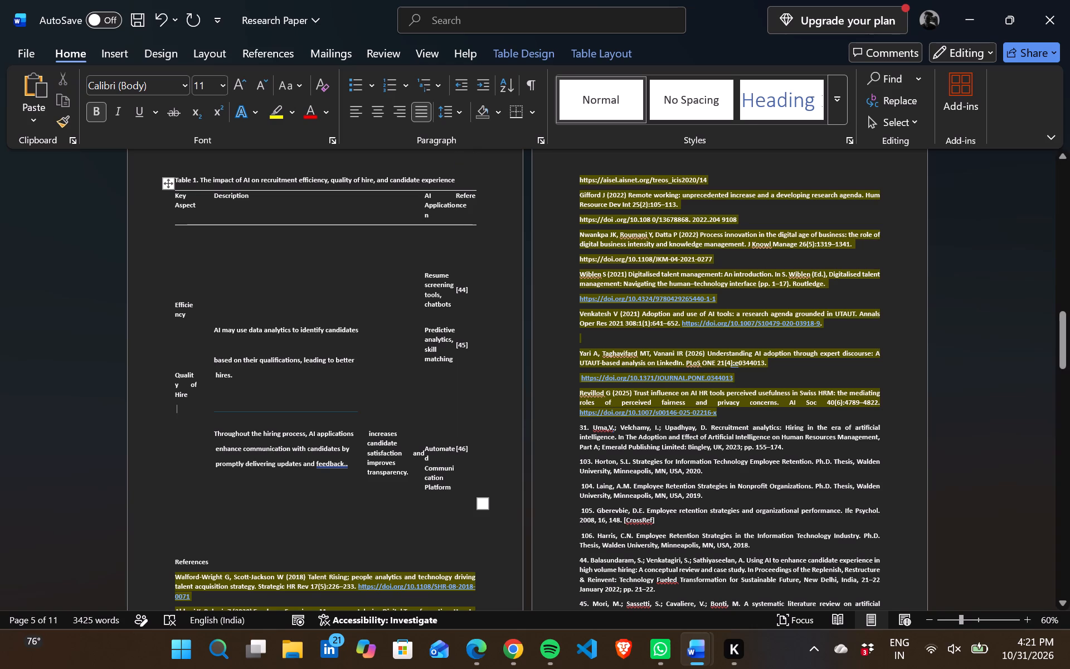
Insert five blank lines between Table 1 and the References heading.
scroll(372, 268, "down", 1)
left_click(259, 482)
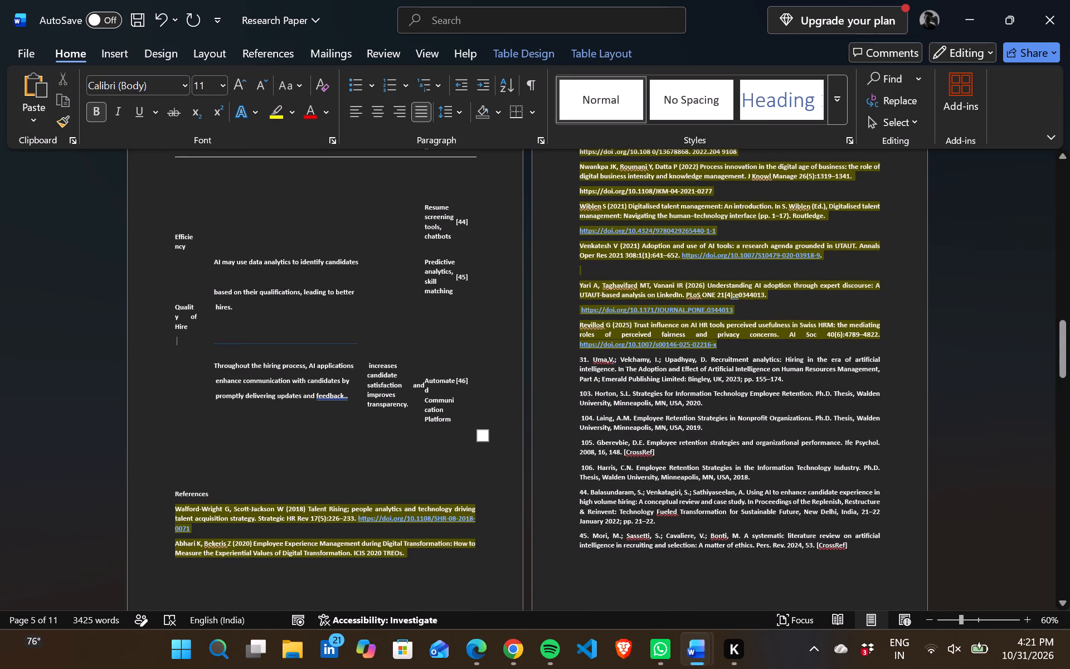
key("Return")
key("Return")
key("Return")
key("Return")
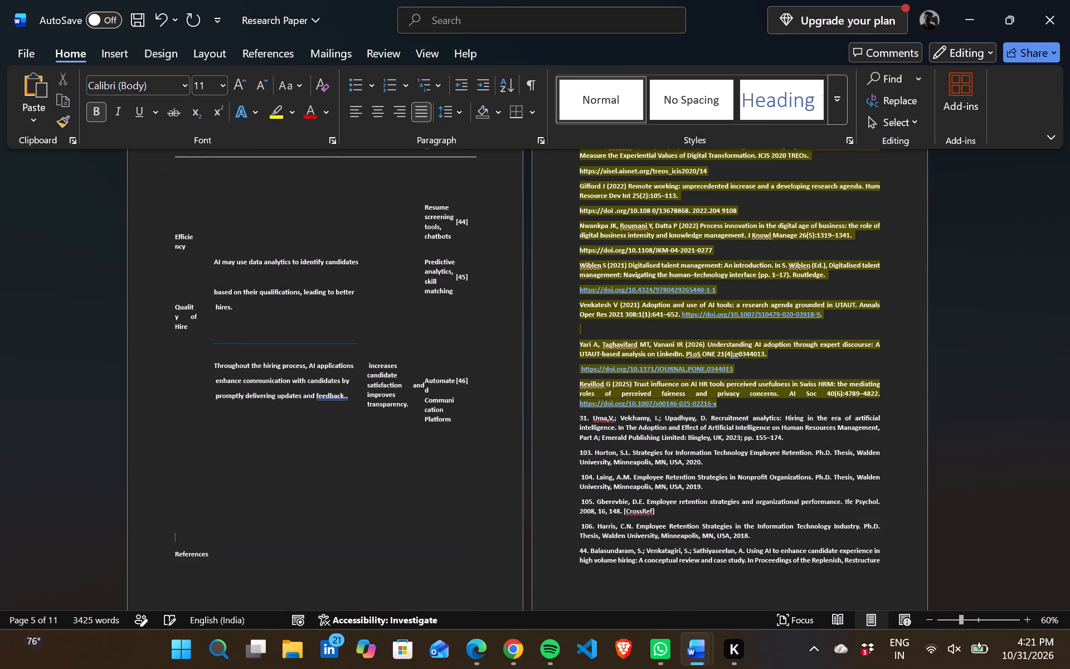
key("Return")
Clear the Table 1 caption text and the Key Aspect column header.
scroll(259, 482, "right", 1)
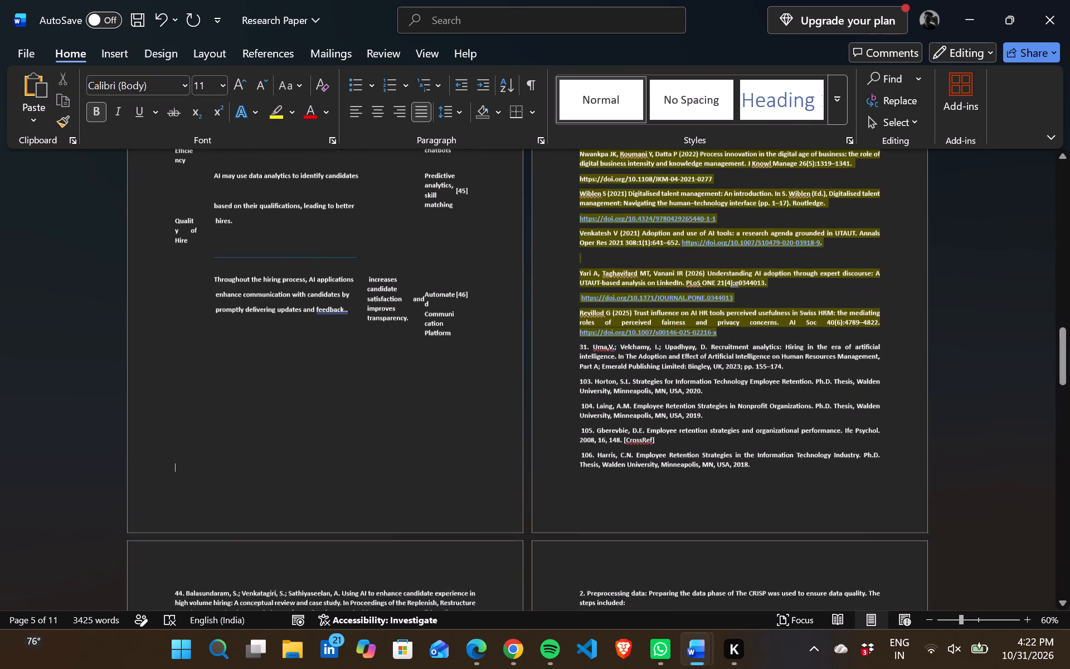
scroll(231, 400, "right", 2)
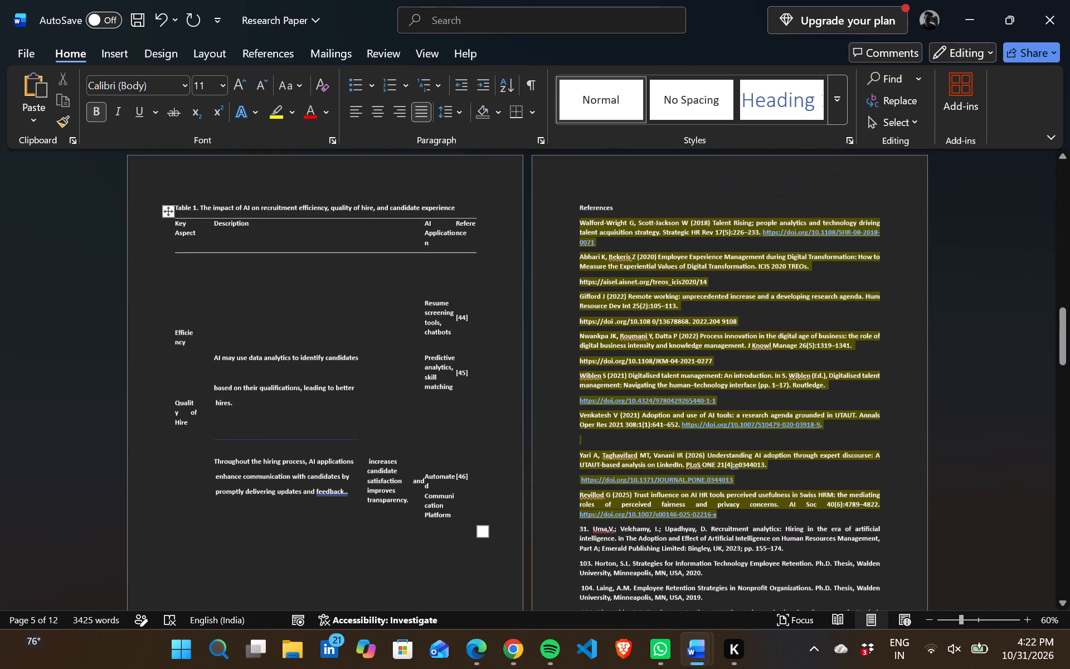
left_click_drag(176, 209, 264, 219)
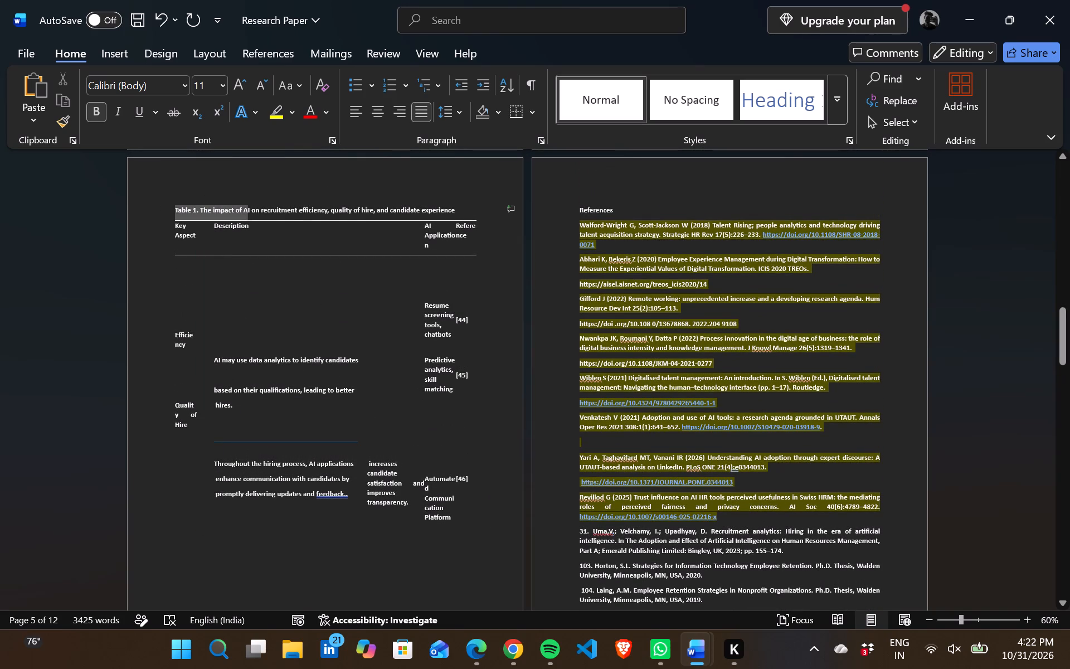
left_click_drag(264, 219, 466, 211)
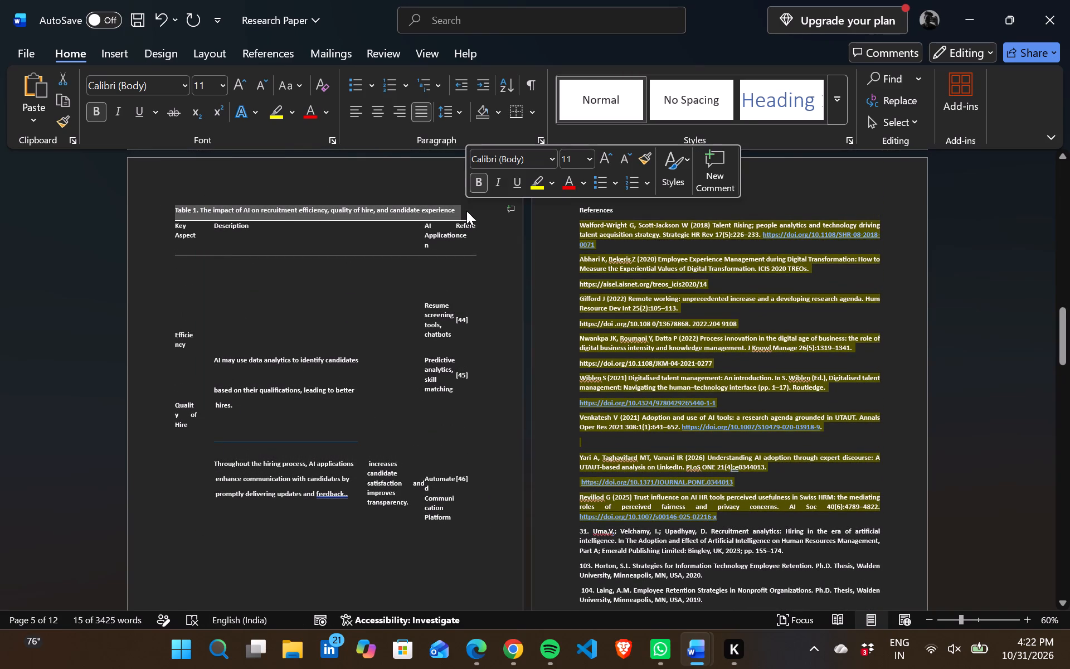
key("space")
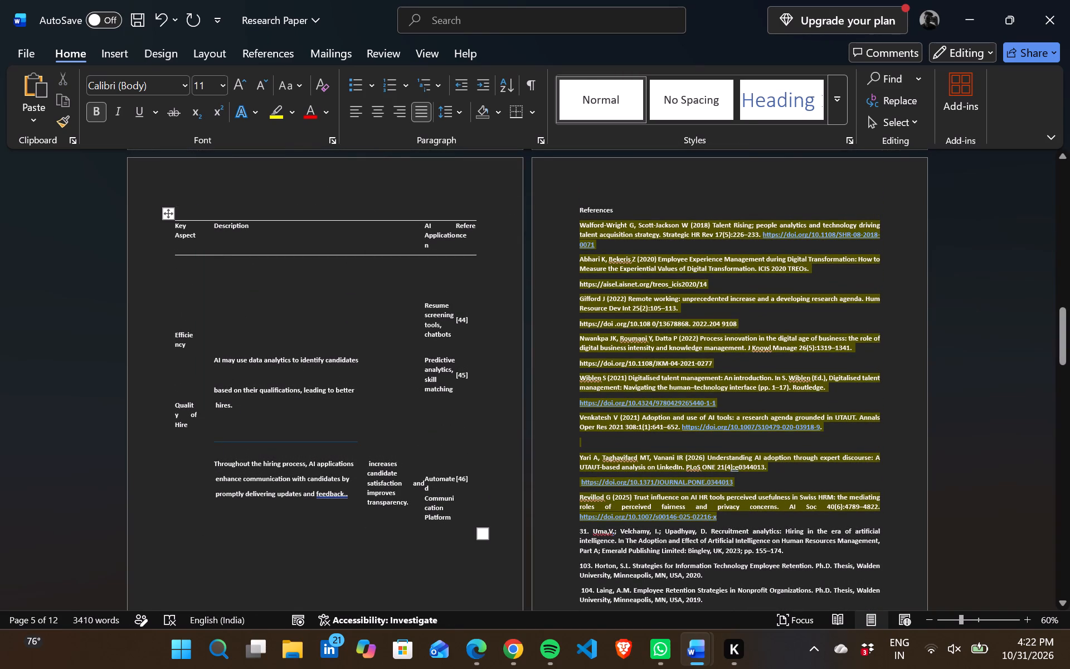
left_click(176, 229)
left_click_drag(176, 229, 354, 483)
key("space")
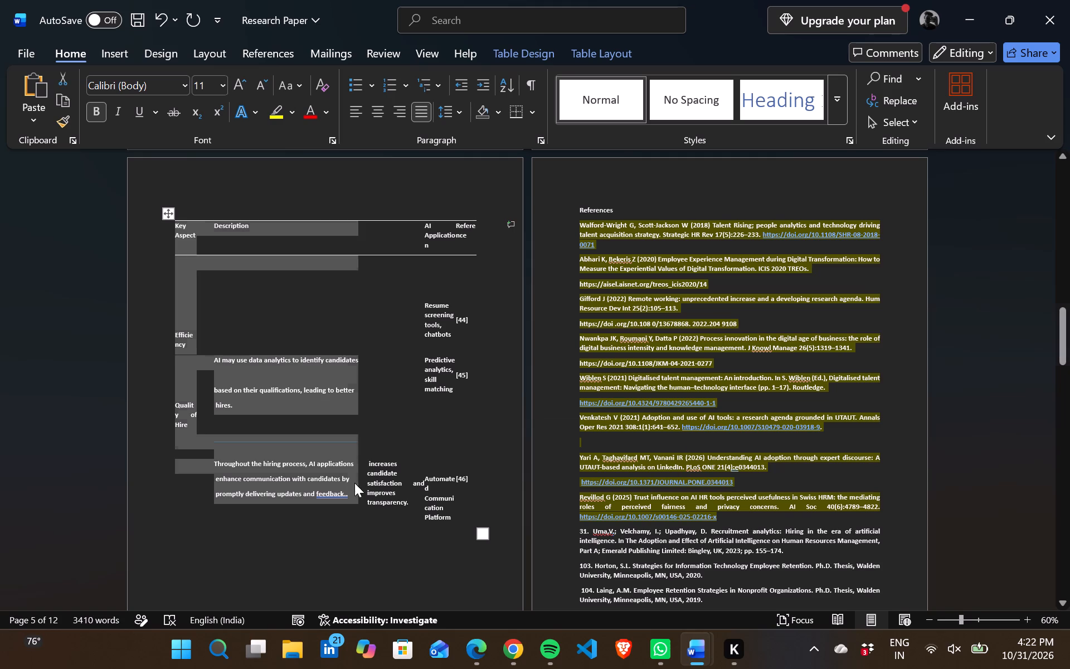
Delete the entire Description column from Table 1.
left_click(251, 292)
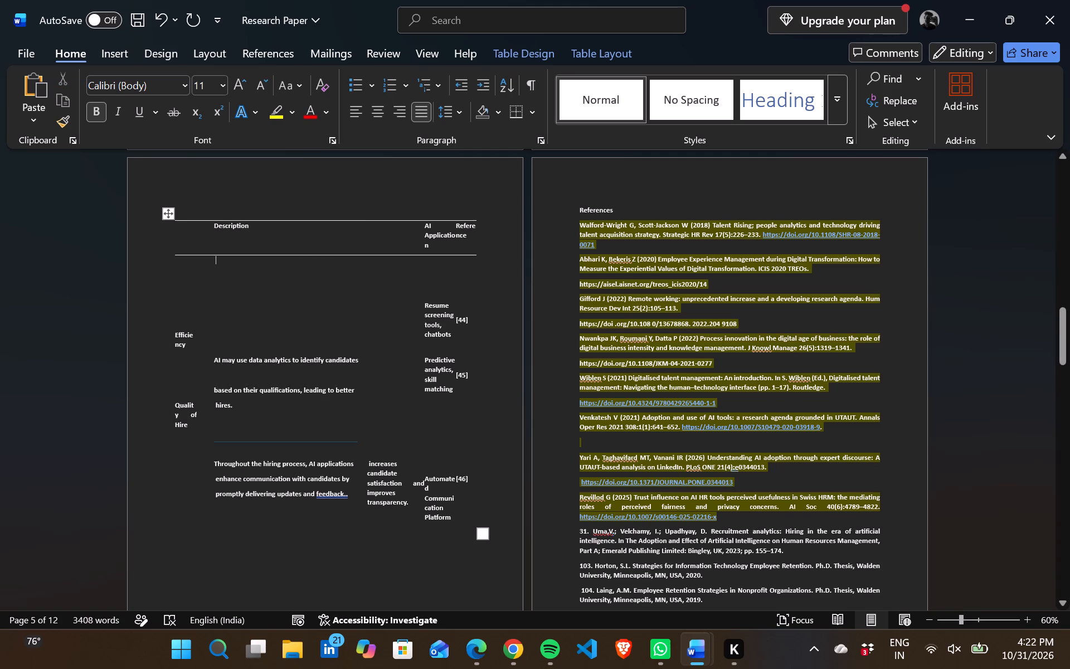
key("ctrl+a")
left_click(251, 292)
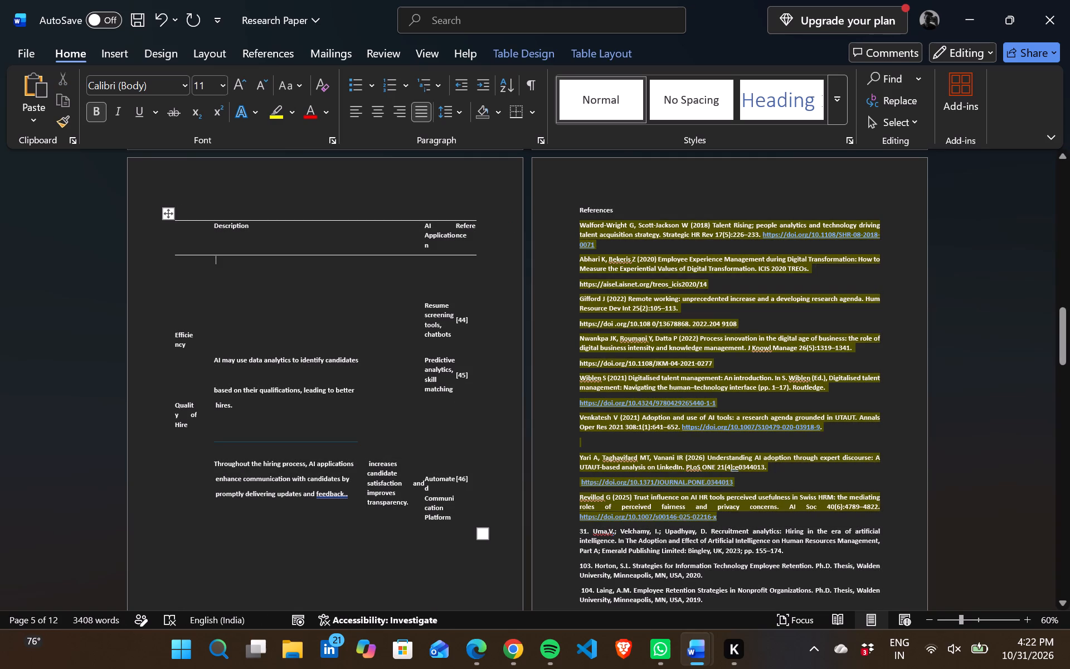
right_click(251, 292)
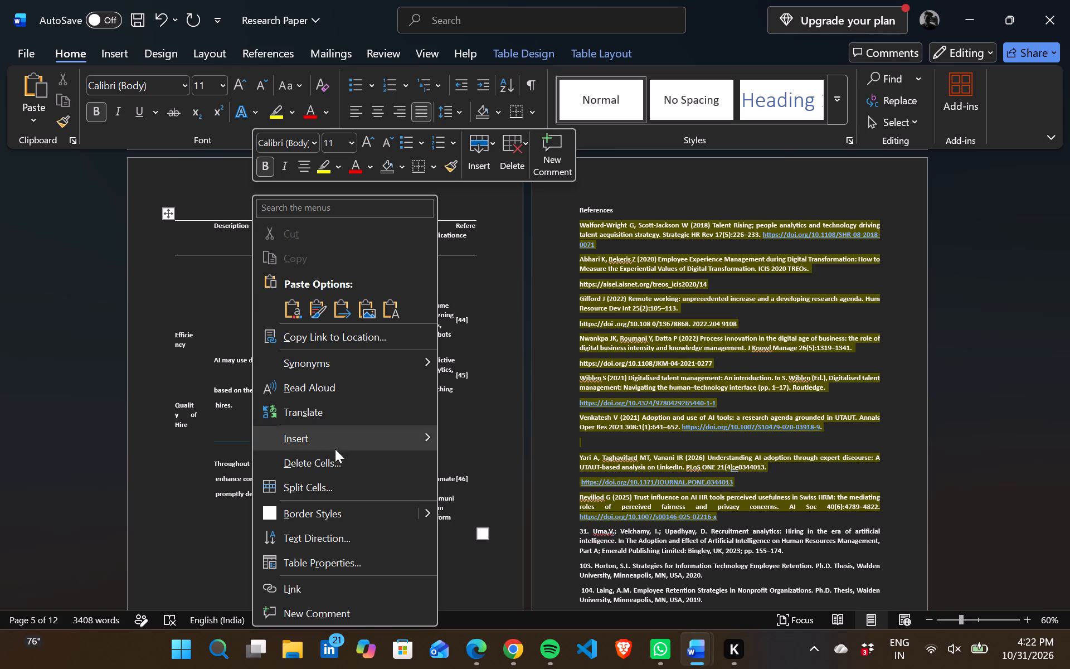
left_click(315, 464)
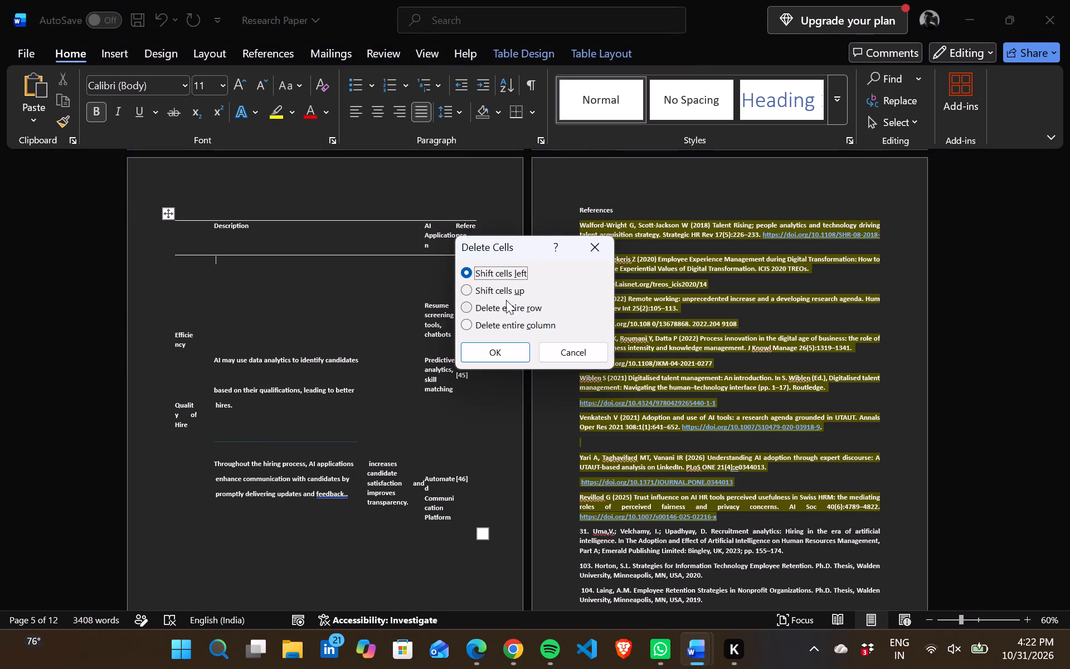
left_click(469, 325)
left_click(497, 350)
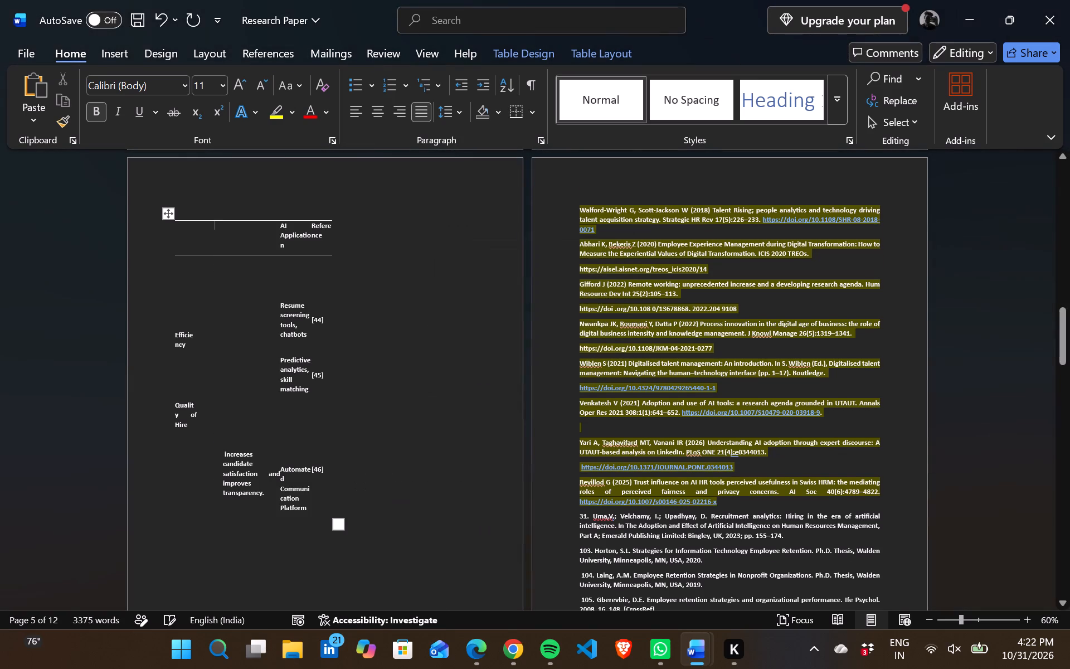
Delete all that remains of Table 1, together with the blank lines and the References heading below it.
scroll(339, 317, "down", 2)
scroll(339, 317, "up", 1)
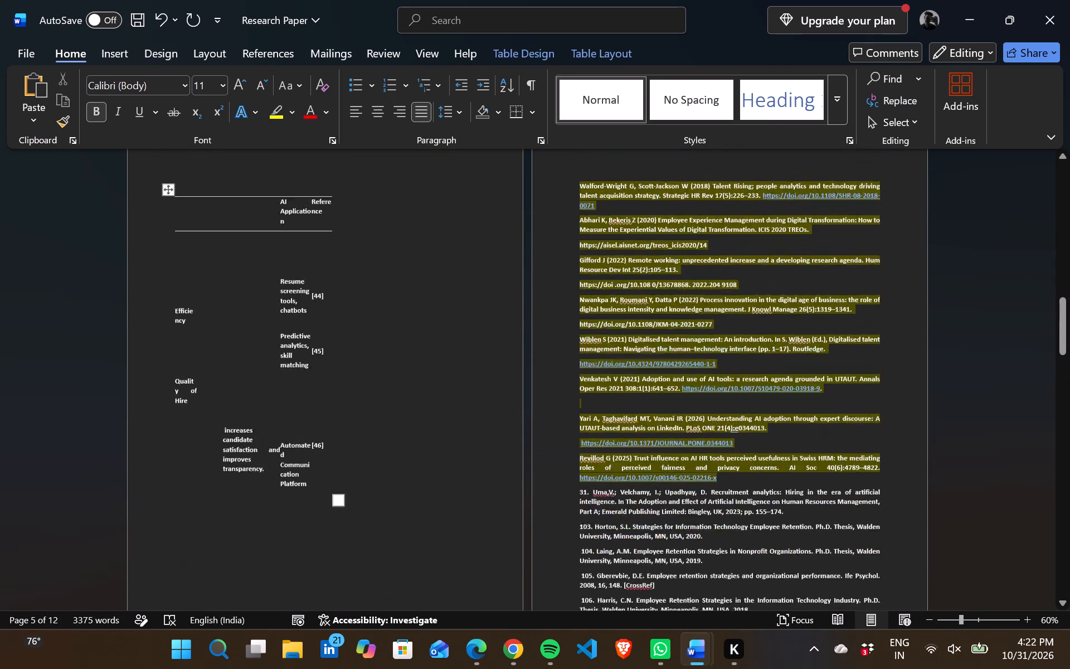
scroll(339, 317, "up", 1)
scroll(280, 346, "up", 1)
right_click(236, 432)
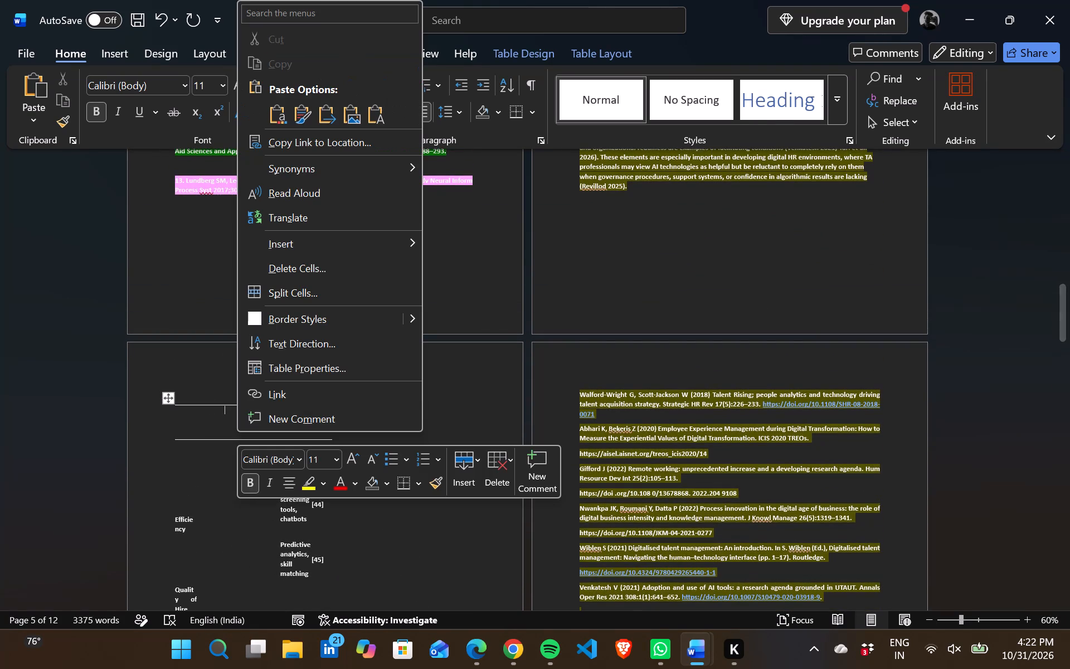
left_click(152, 471)
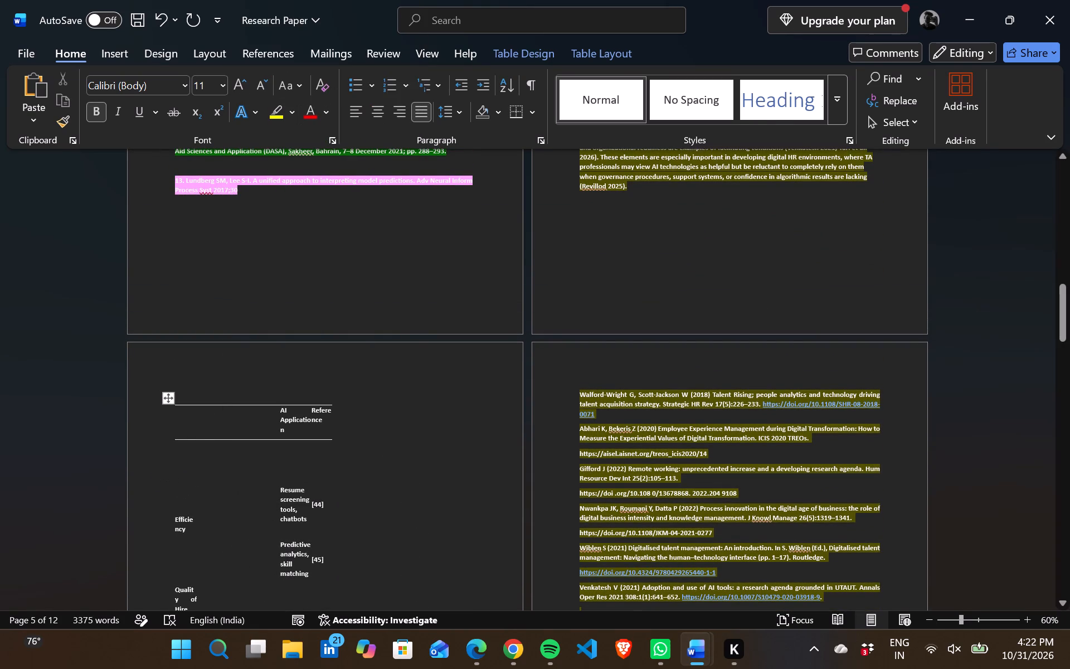
left_click(130, 346)
left_click_drag(130, 346, 390, 639)
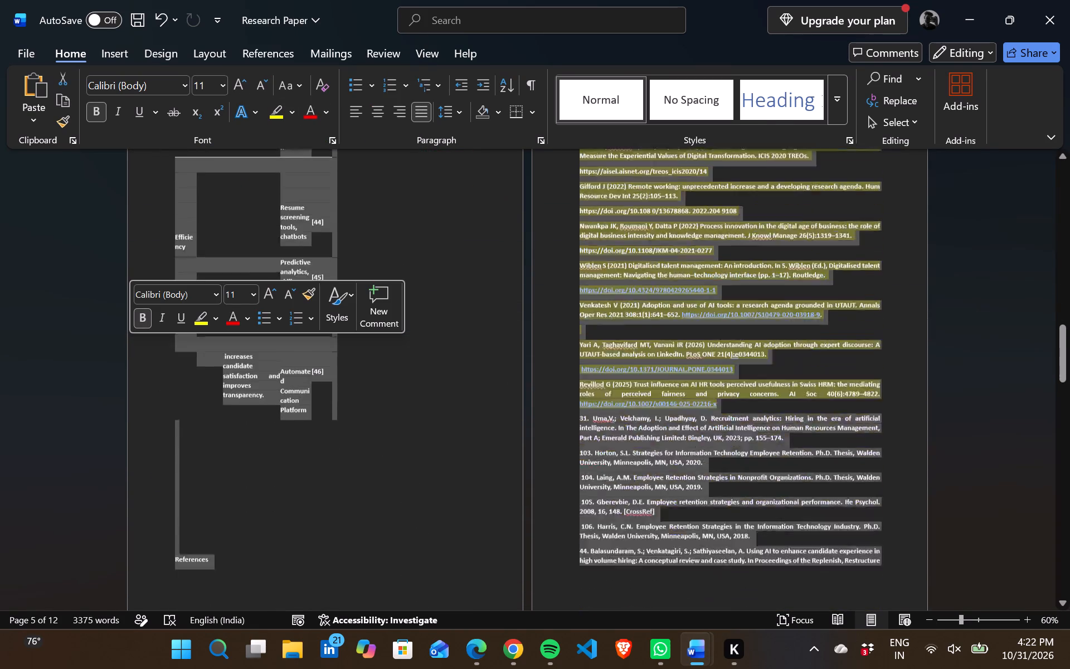
left_click_drag(390, 639, 428, 445)
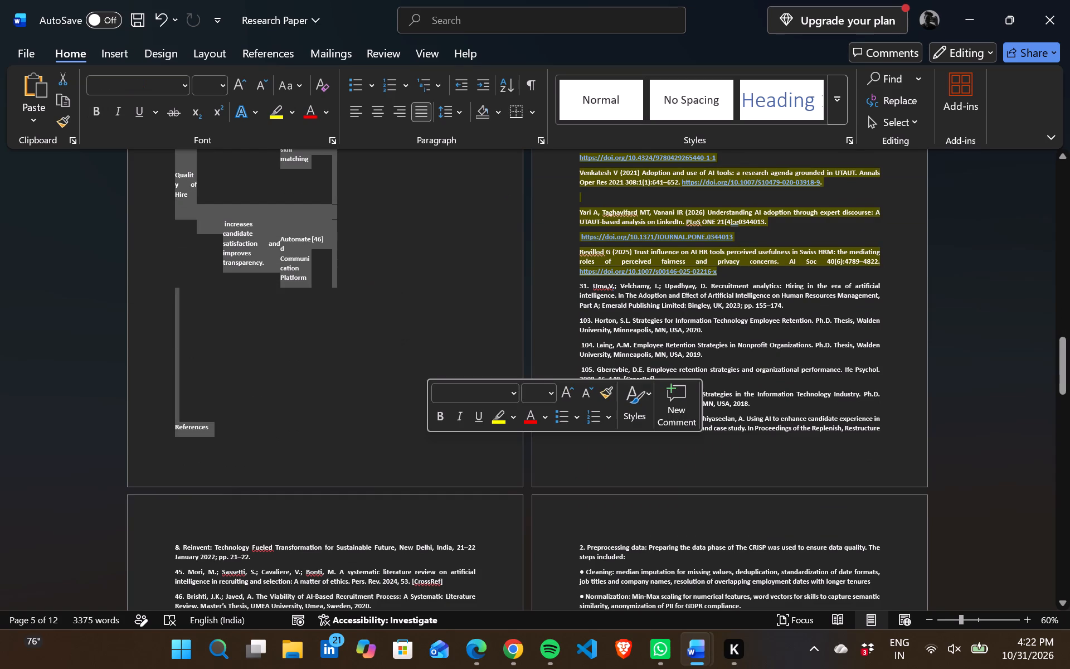
key("Delete")
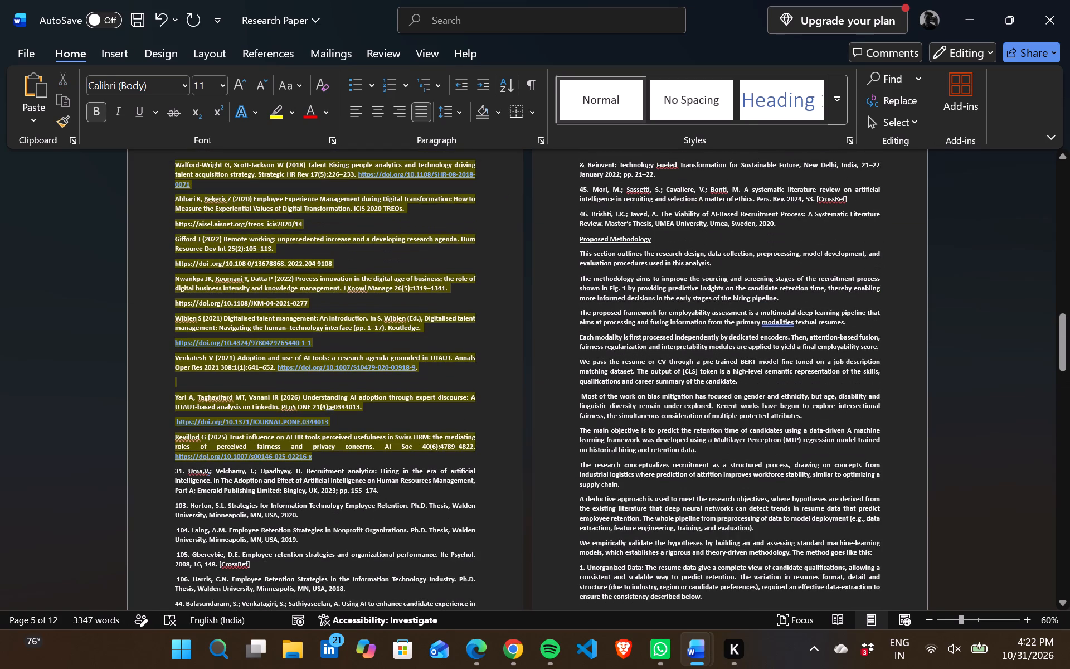
Insert a blank line above the first highlighted reference, where Table 1 used to be.
scroll(410, 411, "down", 4)
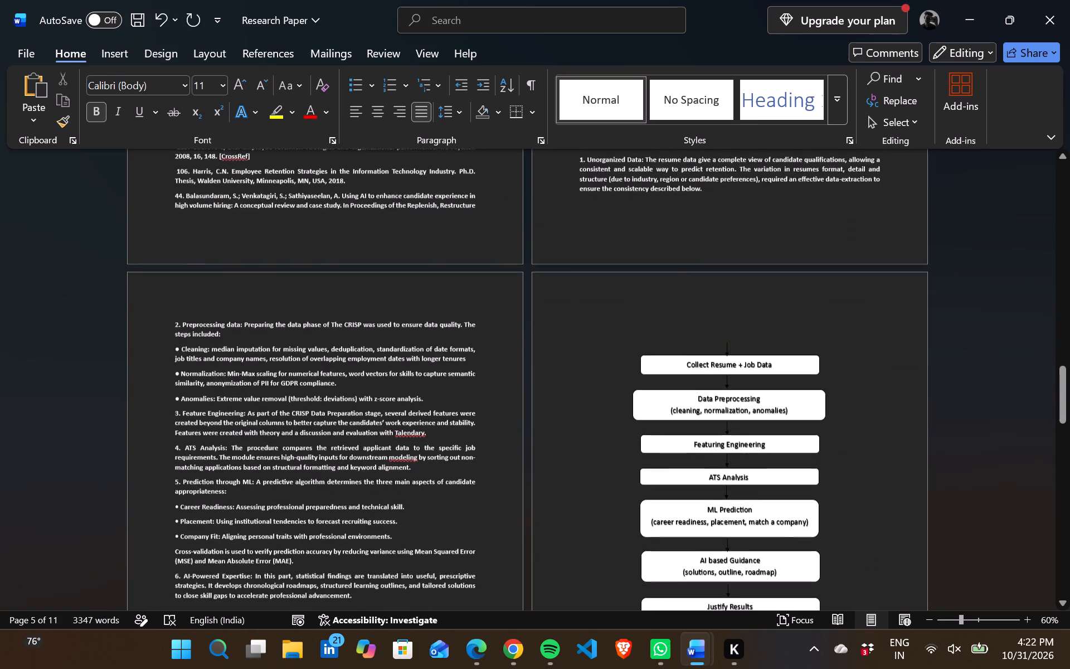
scroll(410, 411, "up", 3)
scroll(410, 411, "down", 1)
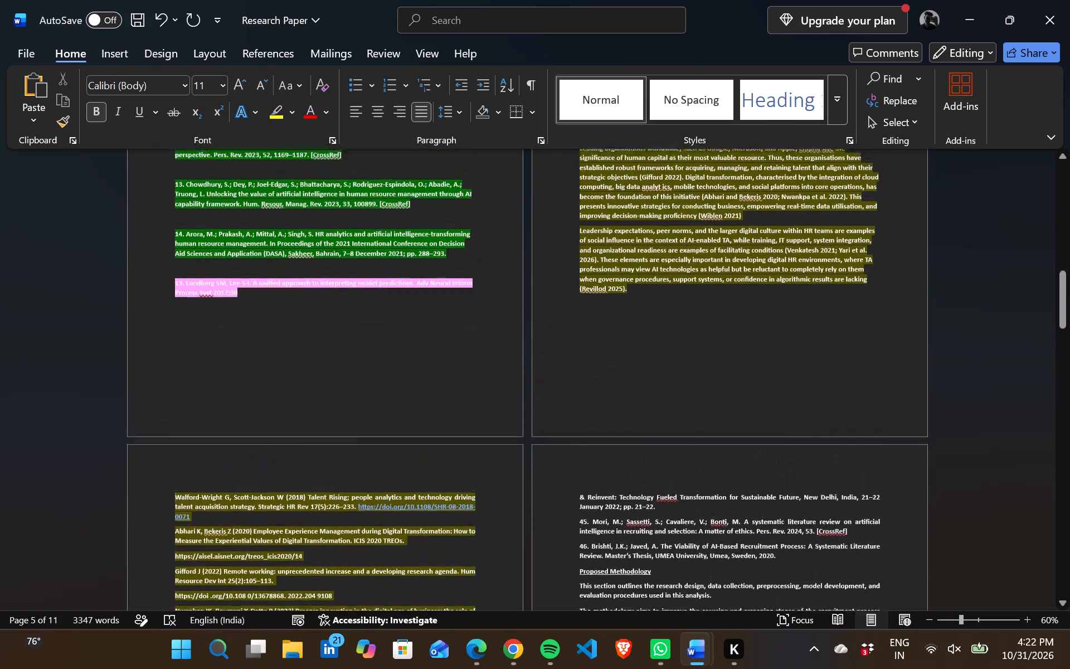
scroll(410, 411, "down", 1)
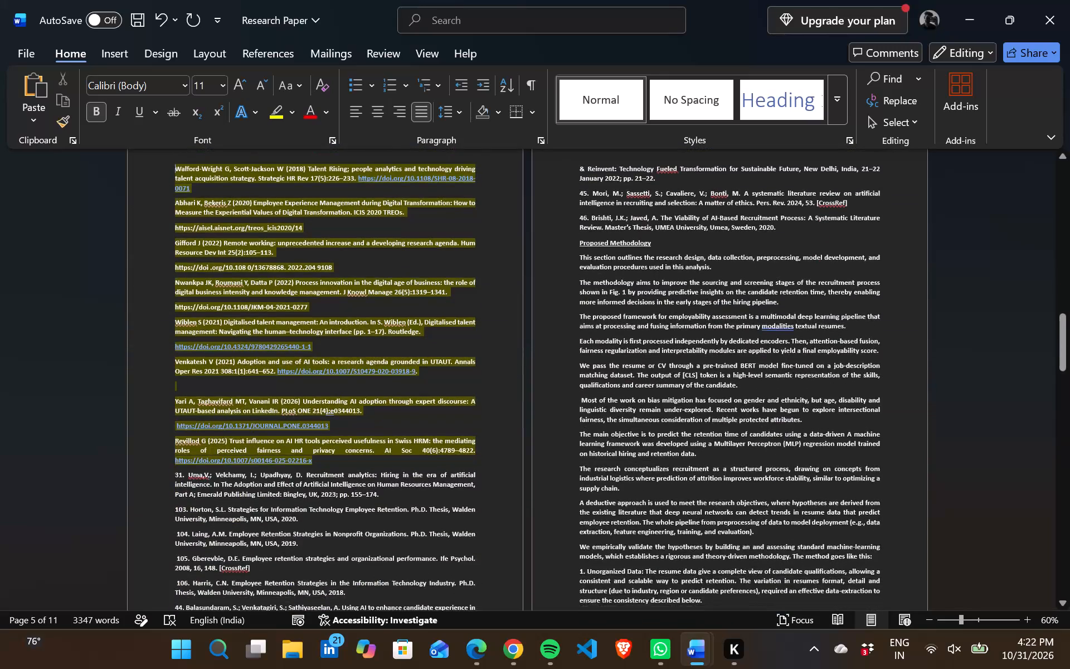
scroll(410, 411, "down", 1)
key("Return")
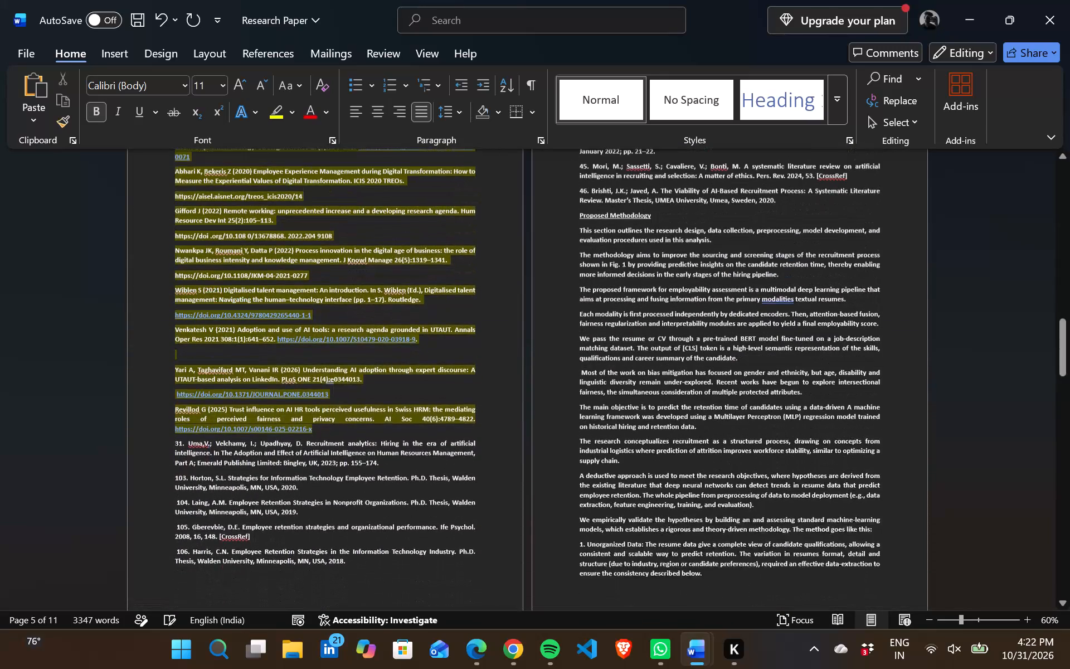
Insert six more blank lines above the Walford-Wright reference to push the highlighted reference list down the page.
key("Return")
key("Return")
key("Return")
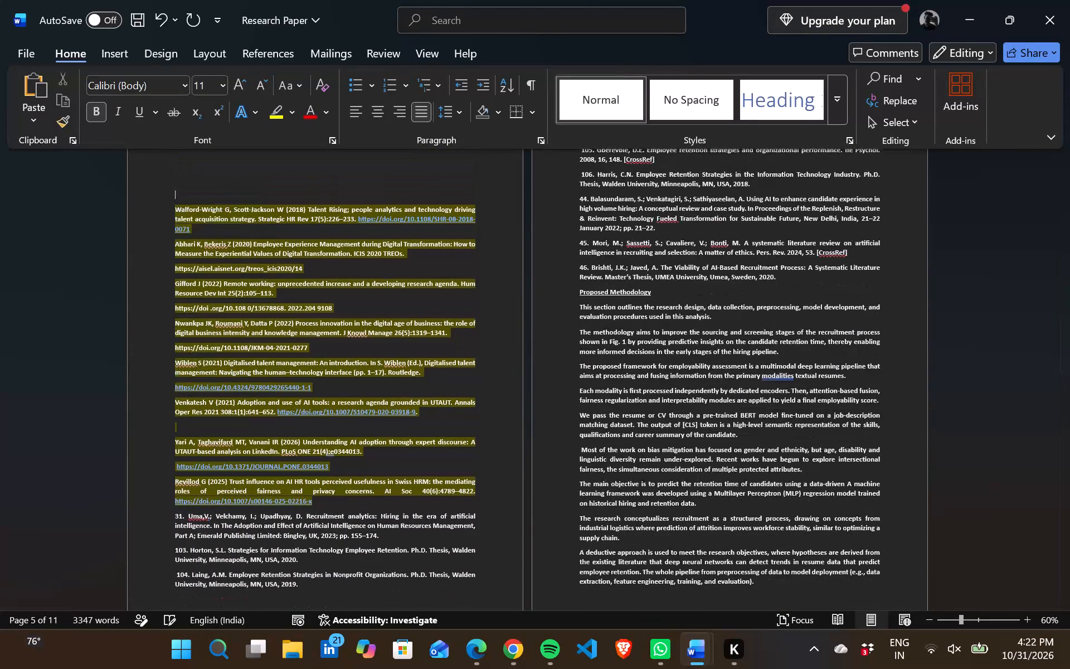
key("Return")
key("Return")
key("Return")
Look over the earlier numbered references, the Literature Review pages and the layout around the gap above the highlighted reference list.
scroll(410, 411, "up", 1)
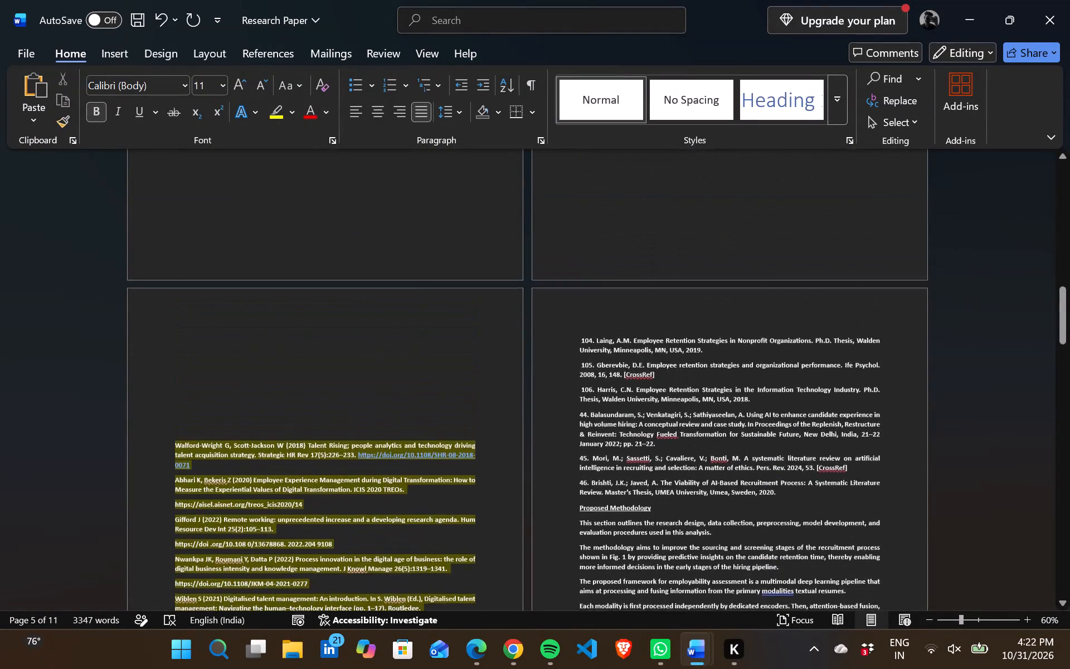
scroll(410, 411, "up", 3)
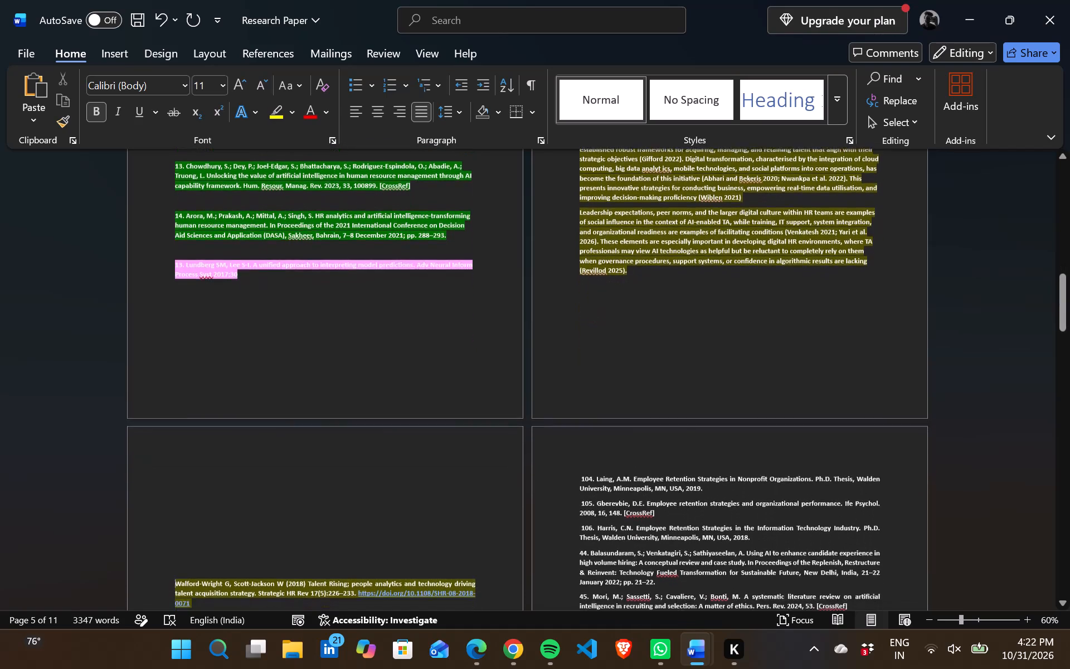
scroll(410, 411, "up", 2)
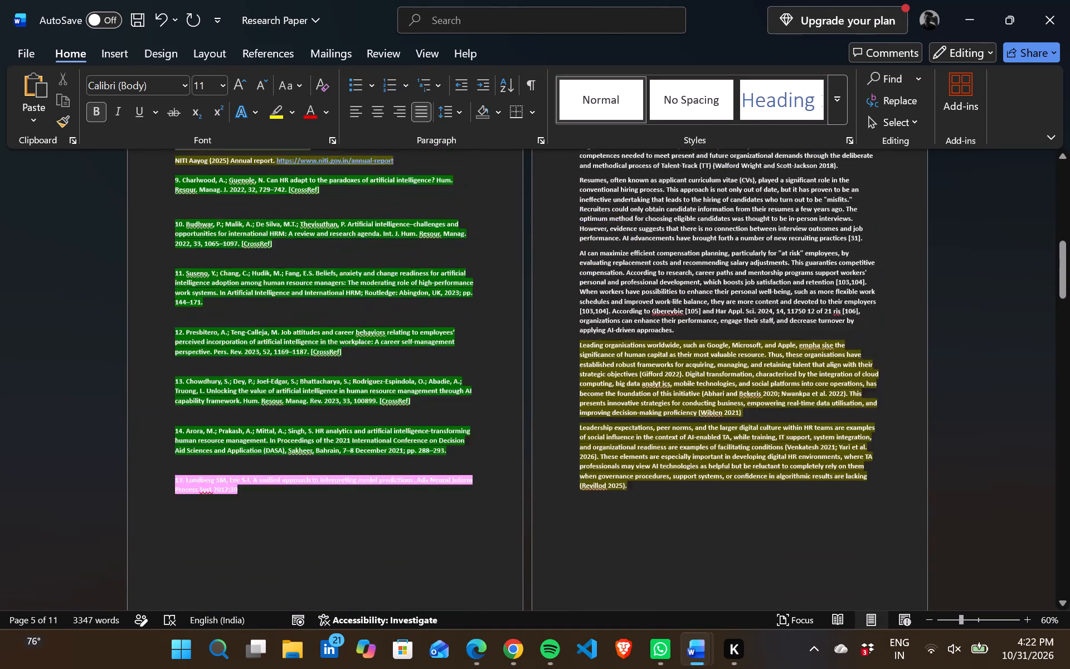
scroll(410, 411, "up", 2)
scroll(410, 411, "right", 1)
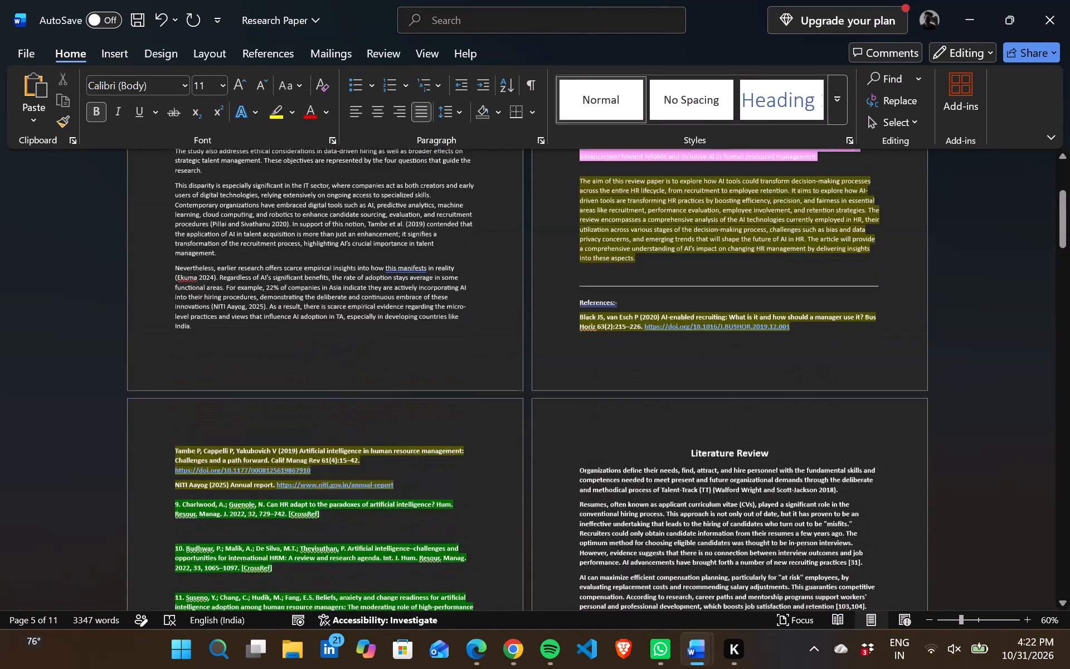
scroll(410, 411, "right", 1)
scroll(410, 411, "up", 2)
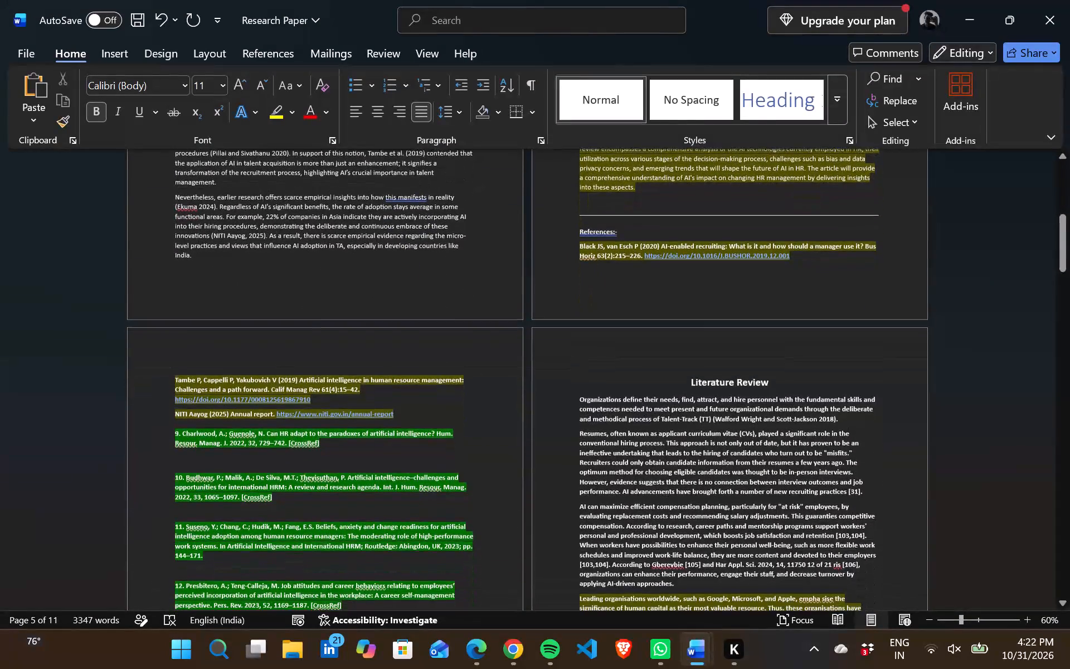
scroll(410, 411, "up", 2)
scroll(410, 411, "down", 3)
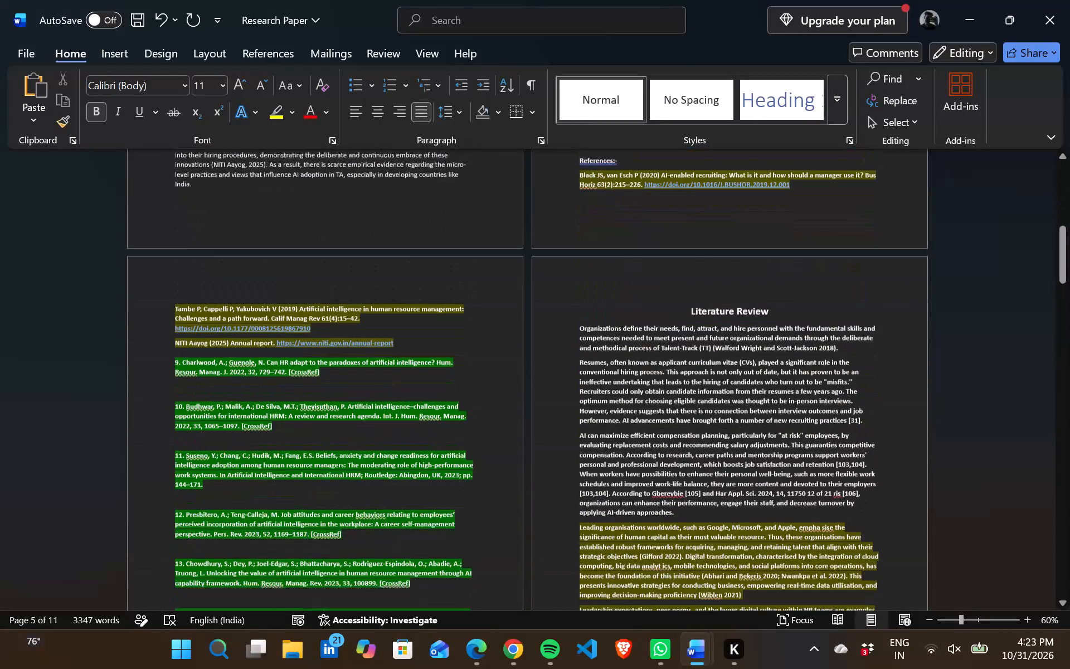
scroll(410, 411, "down", 3)
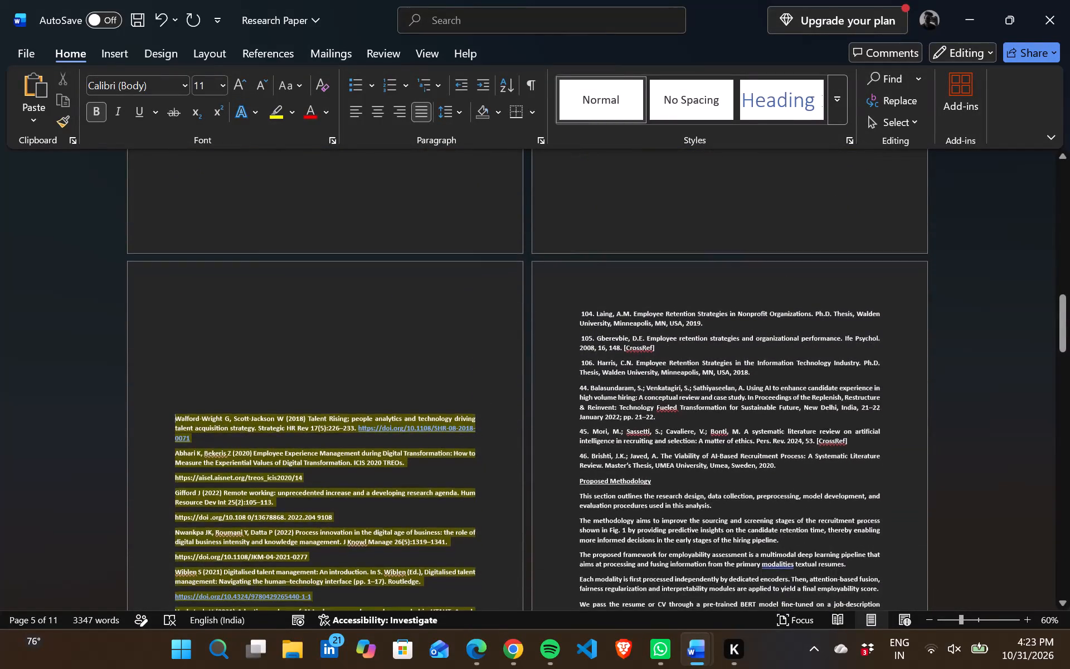
scroll(410, 411, "down", 1)
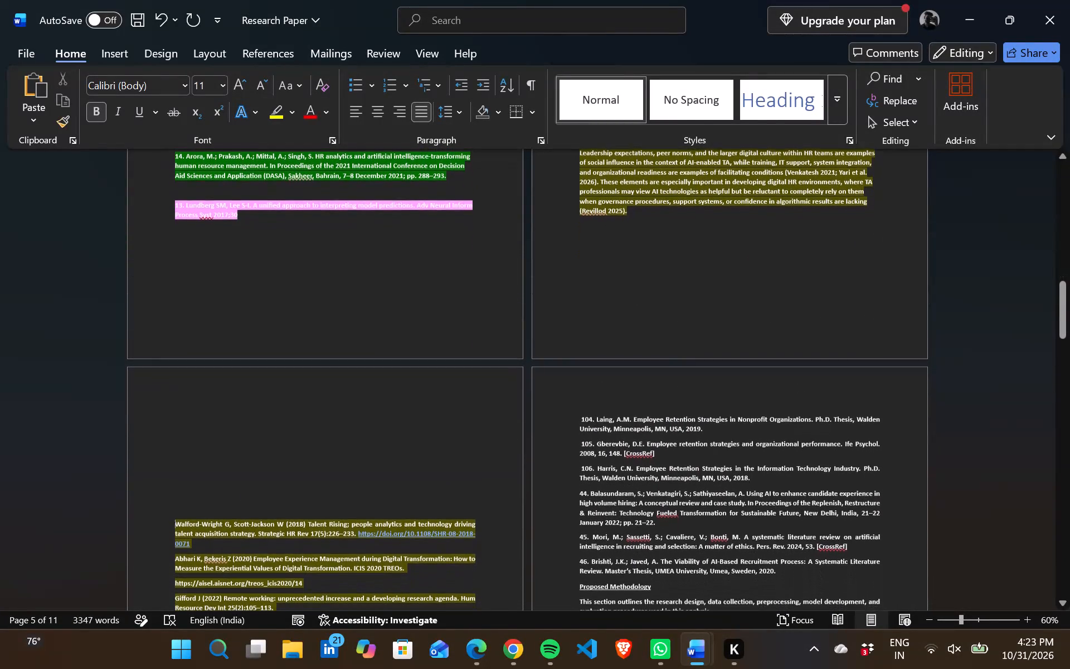
scroll(410, 411, "down", 1)
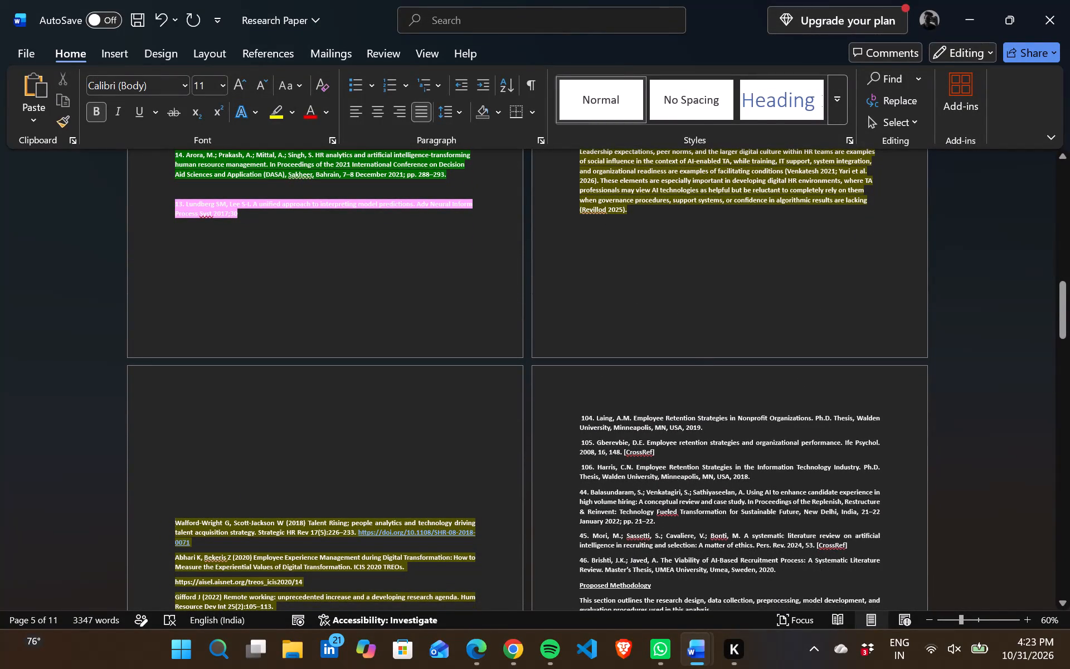
Insert blank lines above the Walford-Wright reference until the highlighted reference list moves onto the following page.
key("Return")
scroll(410, 411, "down", 2)
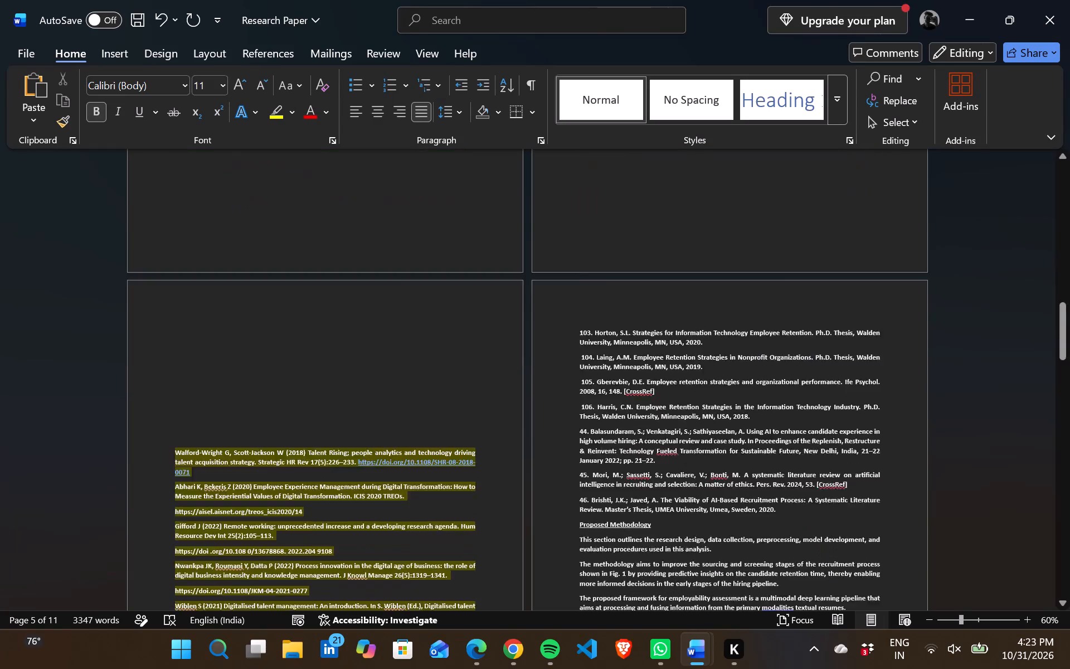
scroll(410, 411, "down", 3)
scroll(410, 411, "up", 1)
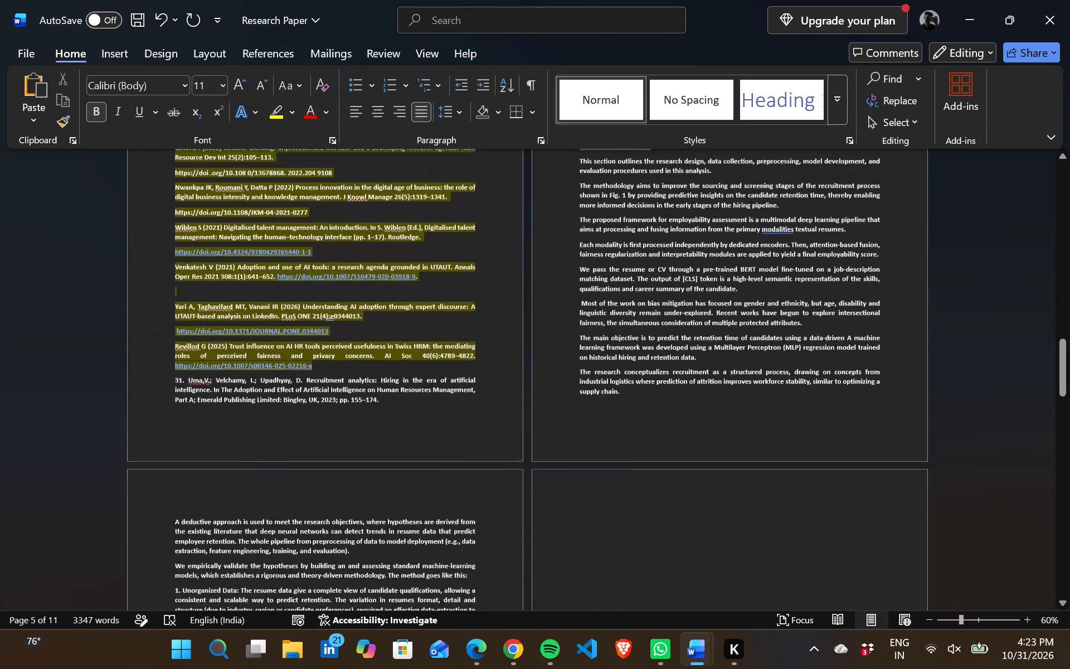
scroll(410, 411, "up", 3)
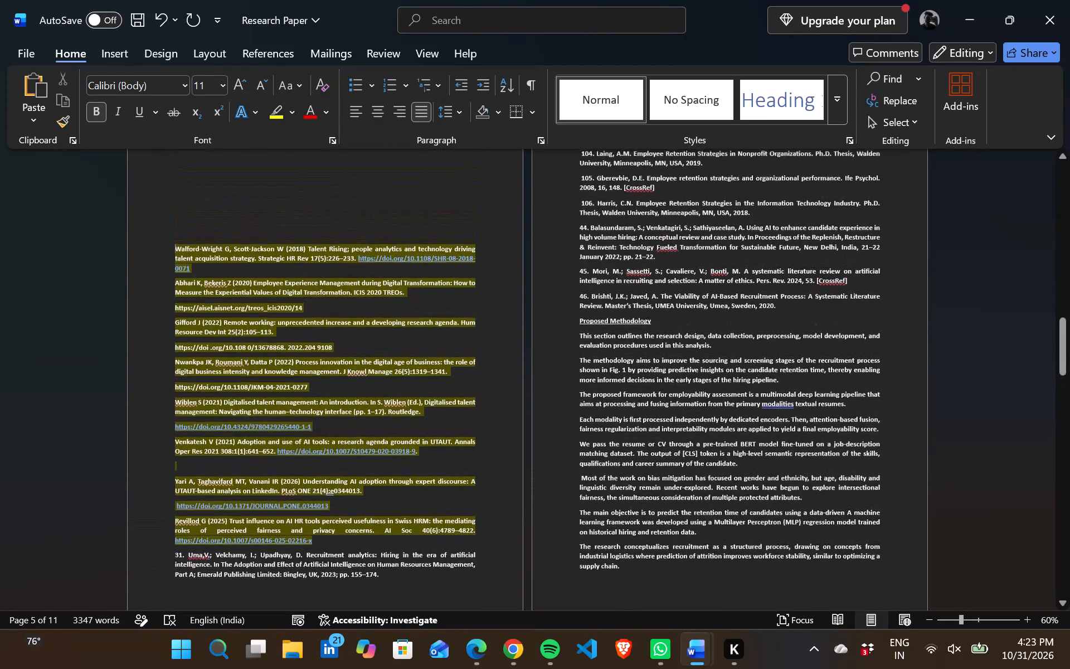
scroll(410, 411, "up", 2)
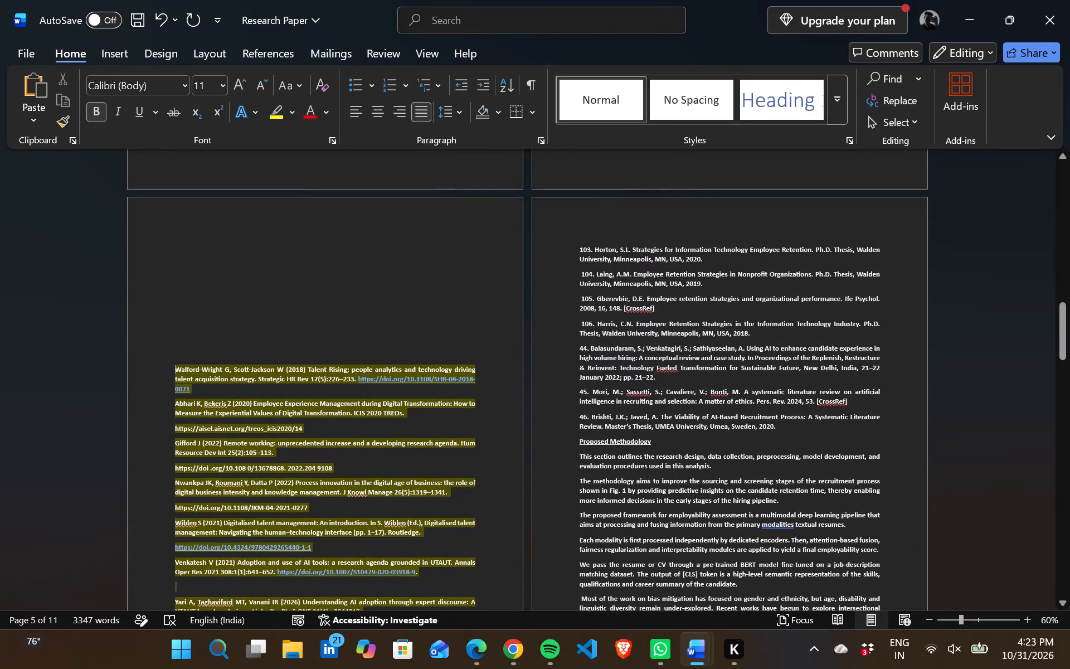
key("Return")
key("Return")
key("Return")
key("Return")
key("Return")
key("Return")
key("Return")
key("Return")
key("Return")
key("Return")
key("Return")
key("Return")
key("Return")
key("Return")
key("Return")
key("Return")
key("Return")
key("Return")
key("Return")
key("Return")
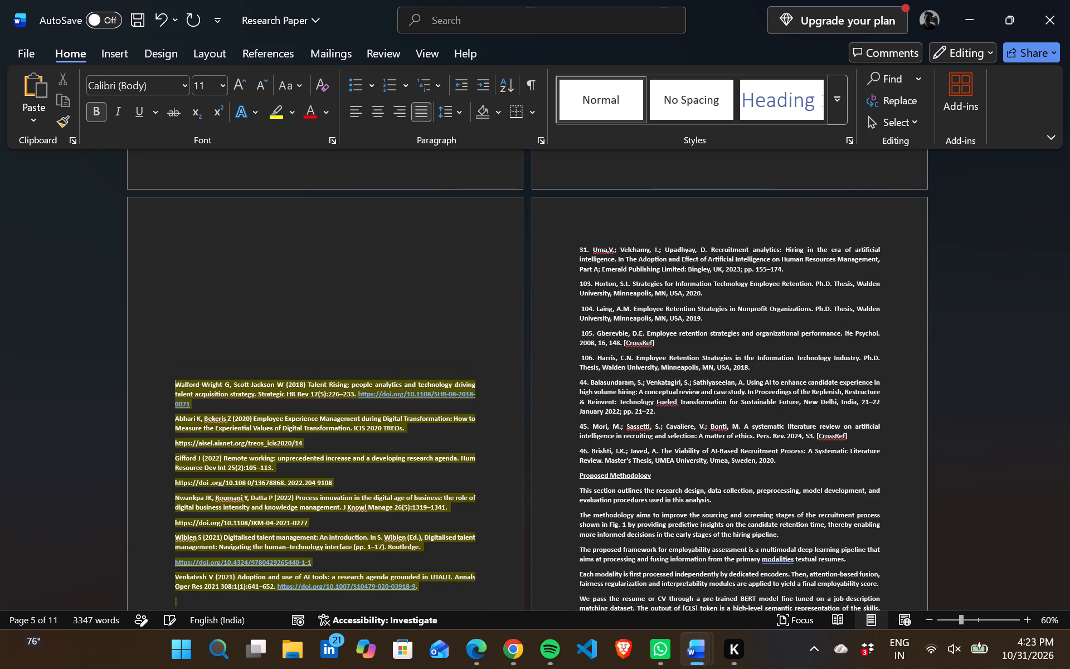
key("Return")
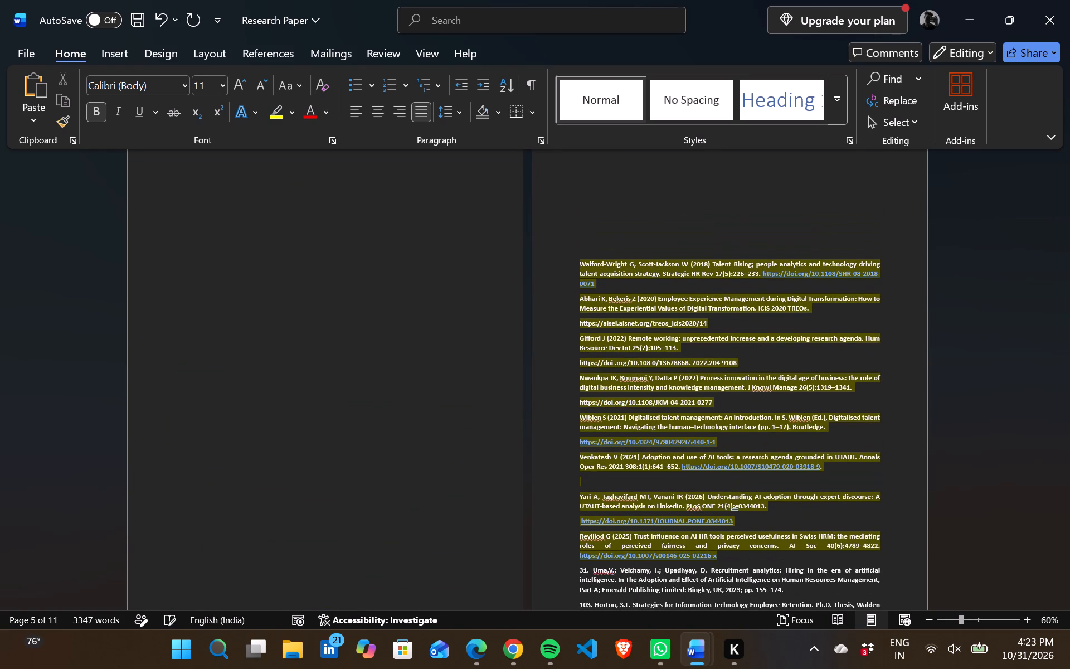
Trim the surplus blank lines above the Walford-Wright reference so the highlighted list starts at the top of its new page.
key("BackSpace")
key("BackSpace")
key("BackSpace")
key("BackSpace")
key("BackSpace")
key("BackSpace")
key("BackSpace")
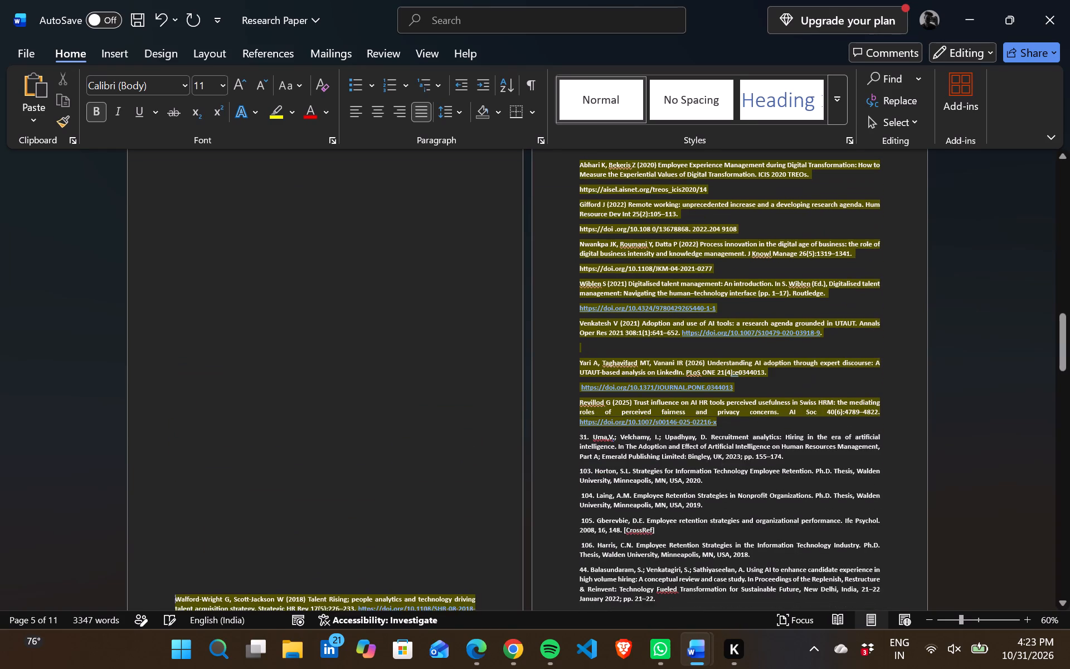
key("Return")
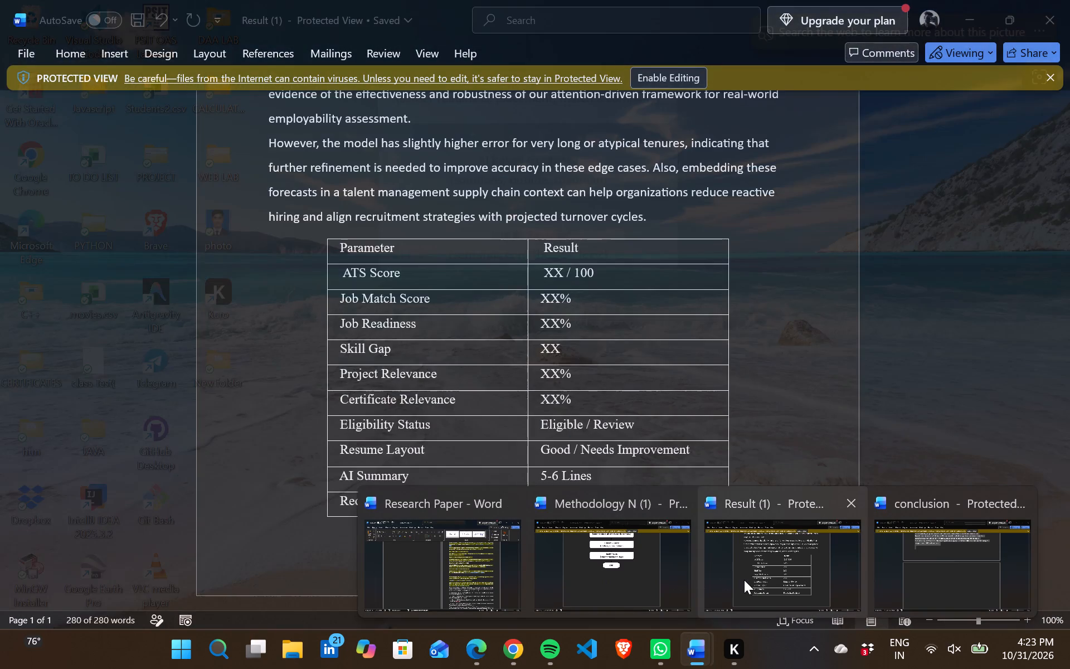
Check the conclusion file and the online Lit review document, looking at how its reference list is headed.
left_click(931, 563)
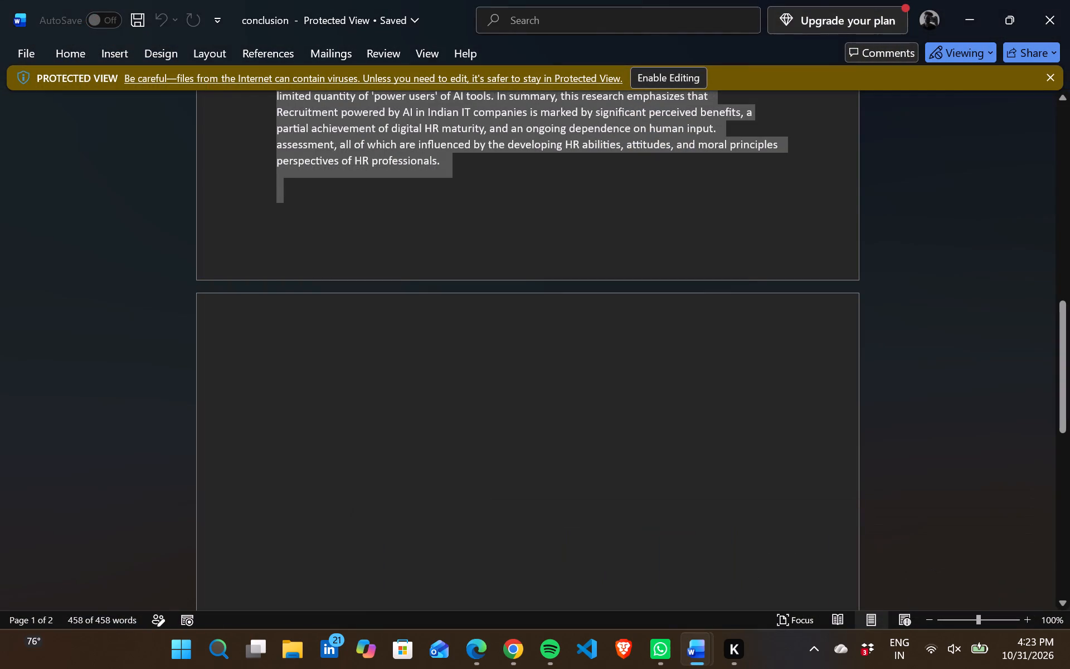
scroll(636, 334, "up", 5)
left_click(636, 334)
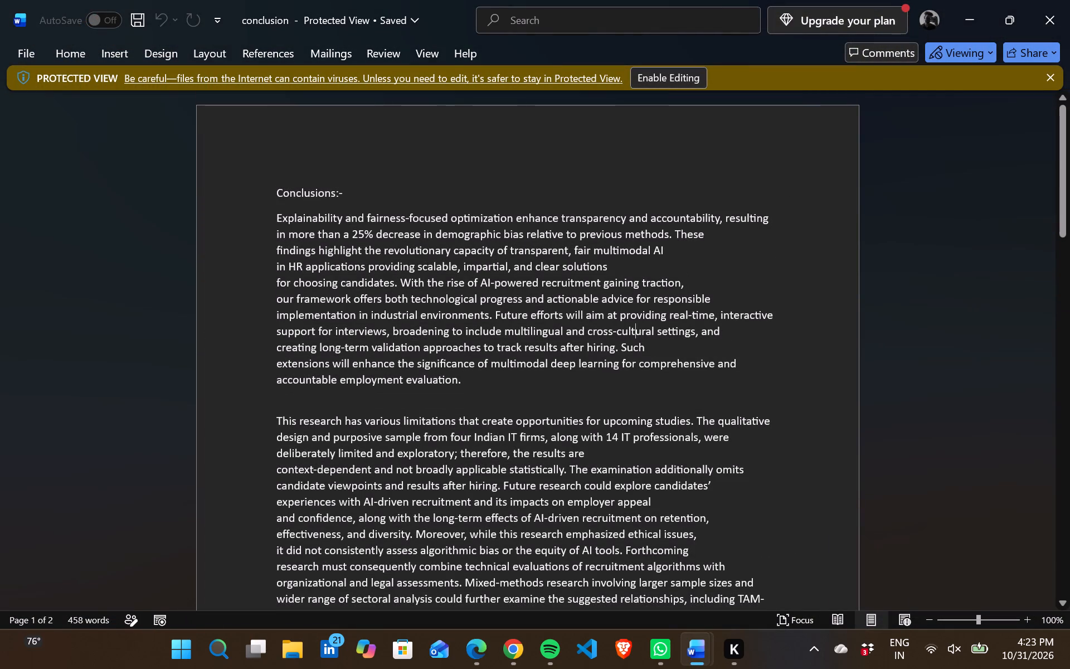
left_click(469, 661)
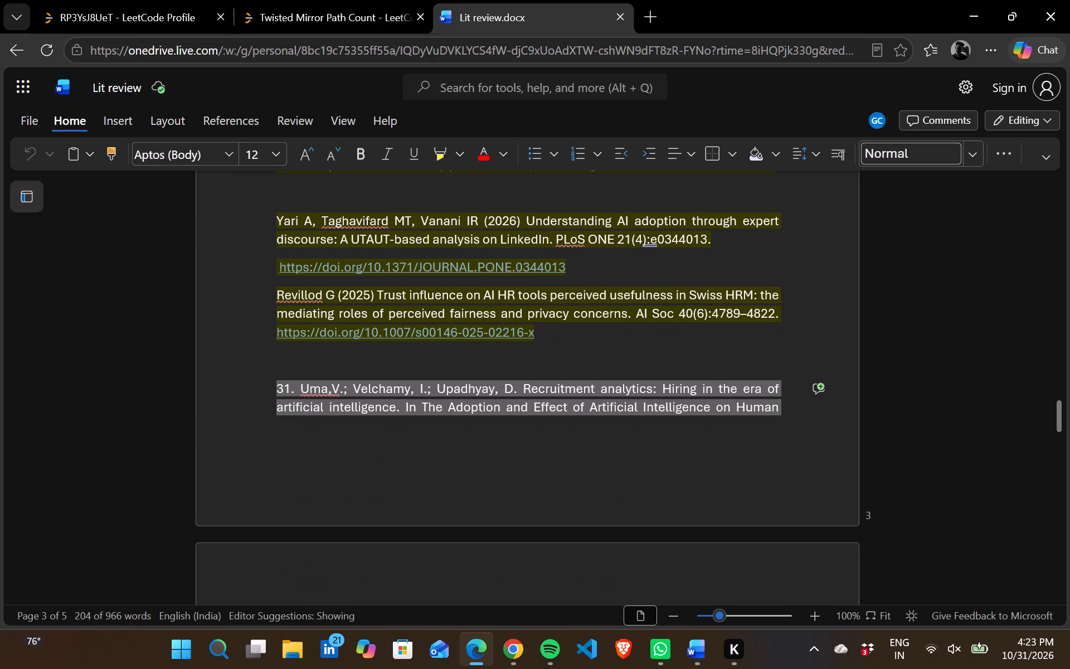
scroll(566, 269, "up", 4)
scroll(566, 269, "right", 1)
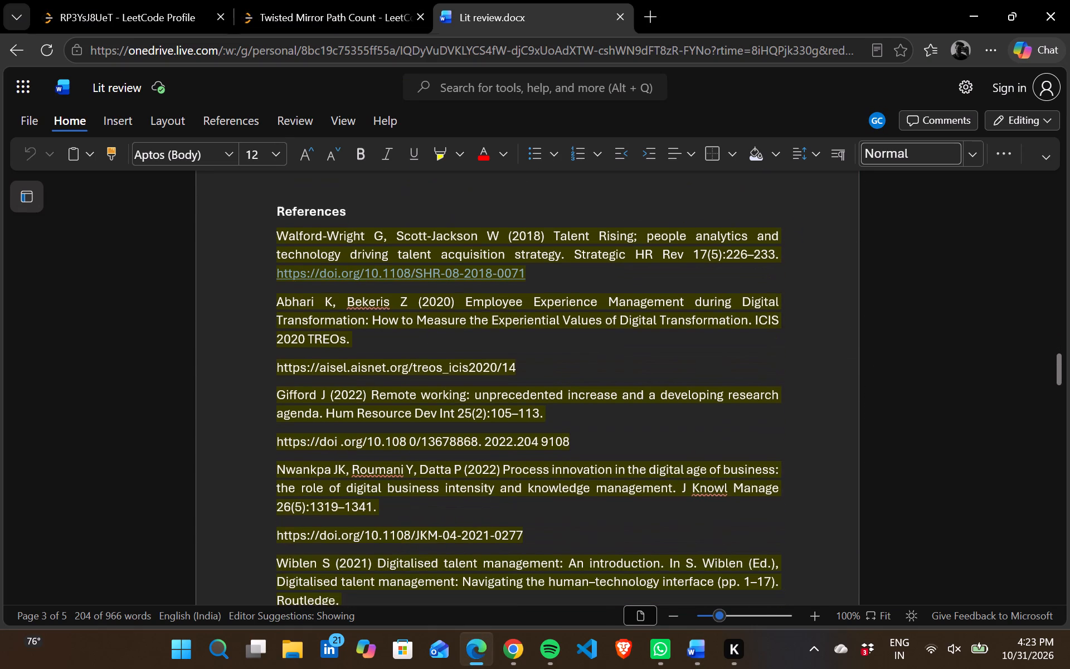
scroll(566, 269, "right", 1)
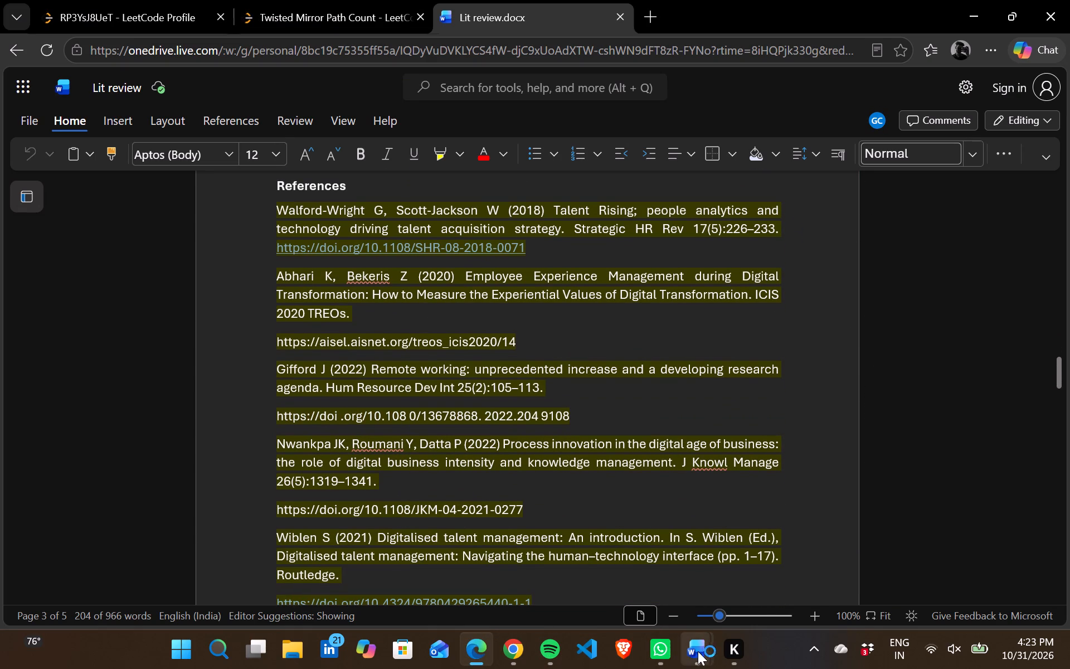
Back in Research Paper, add the heading "Reference" on its own line directly above the Walford-Wright reference.
left_click(466, 568)
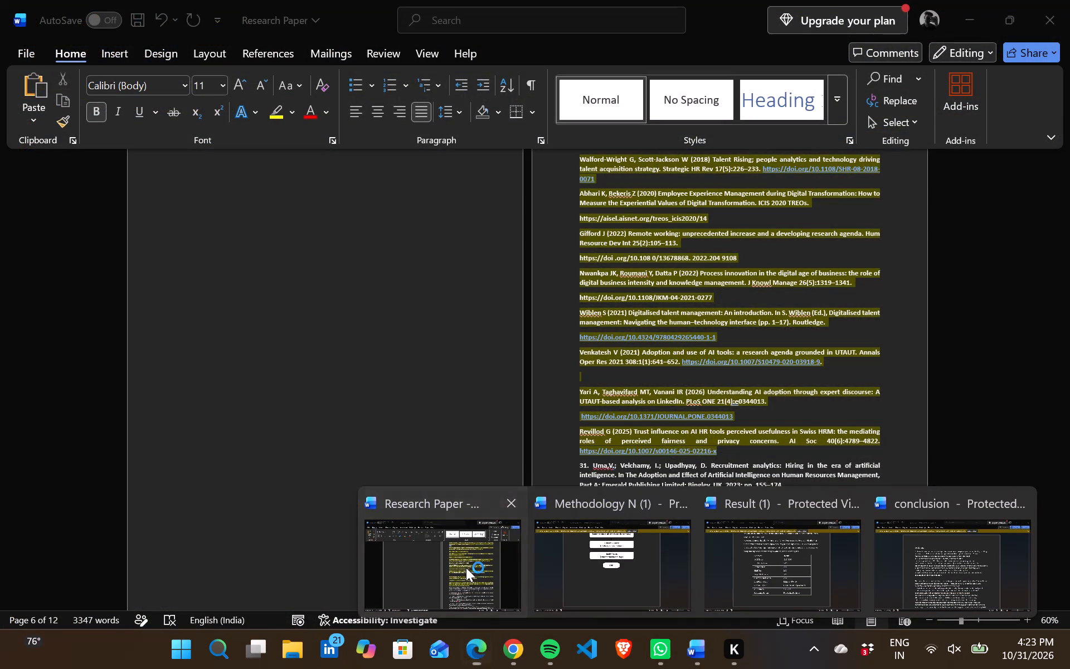
scroll(521, 365, "up", 3)
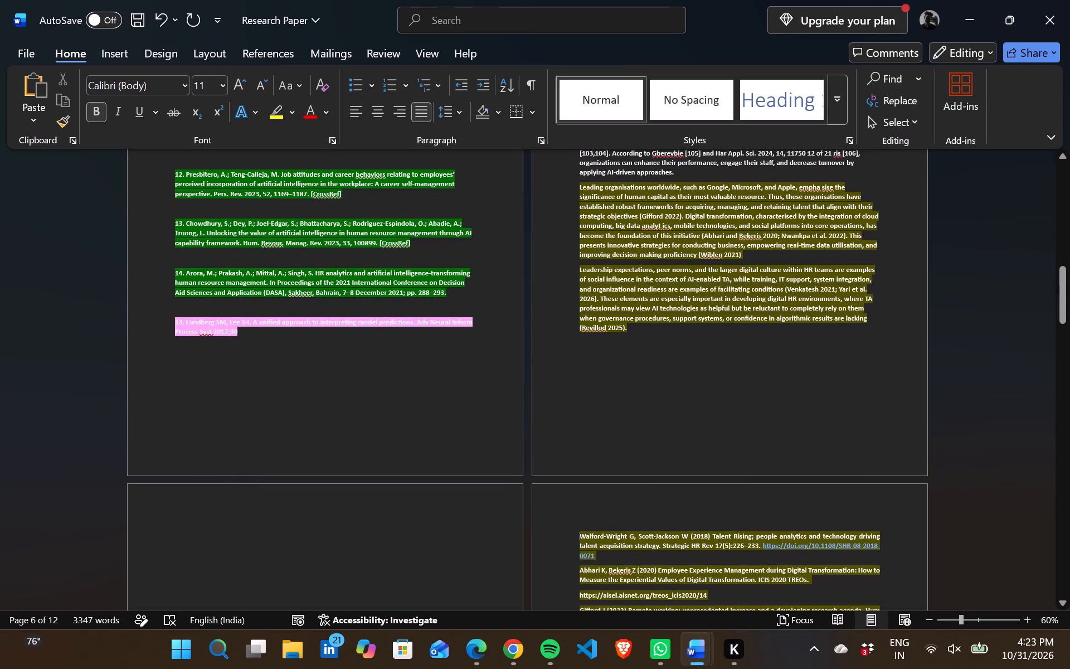
left_click(597, 516)
key("Left")
key("Left")
key("Left")
key("Left")
key("Left")
key("Return")
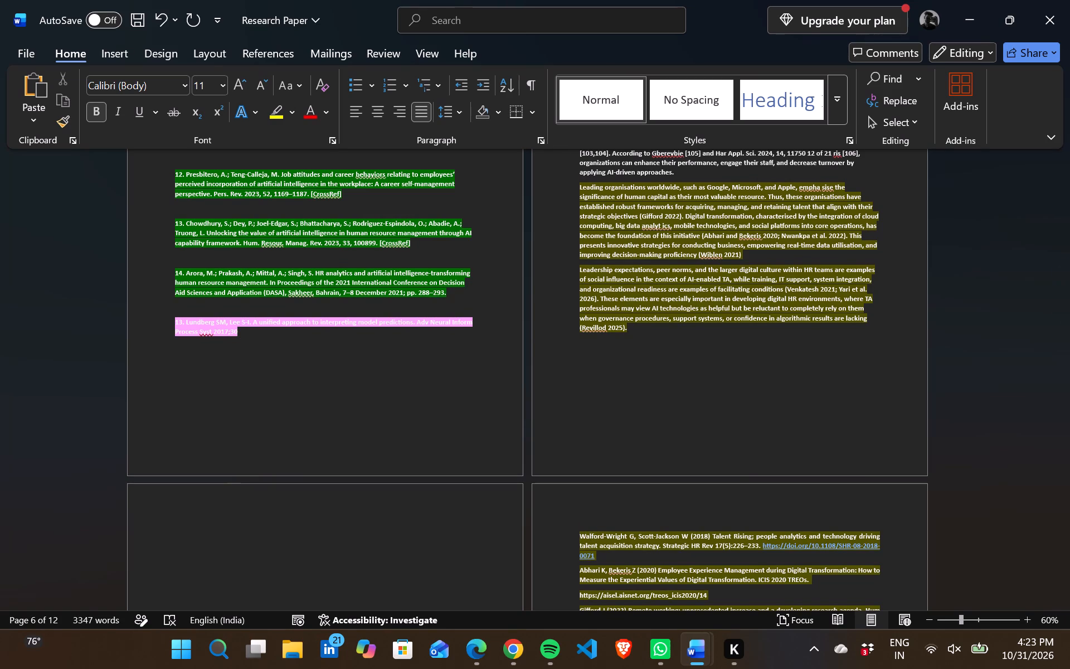
key("Return")
key("Up")
key("Up")
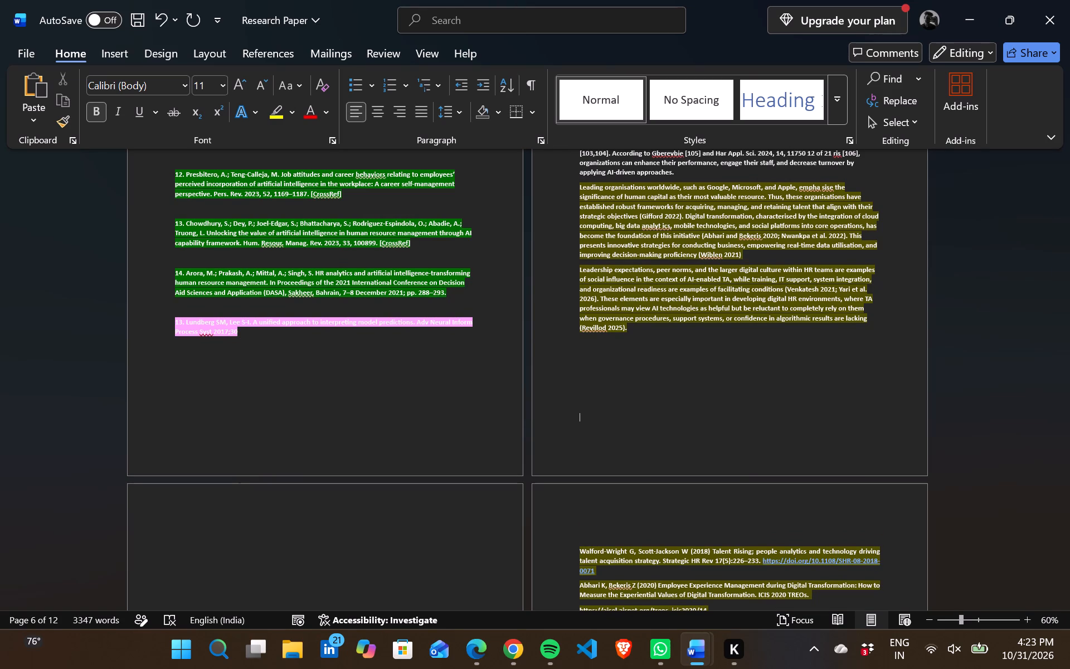
key("Down")
type("Reference")
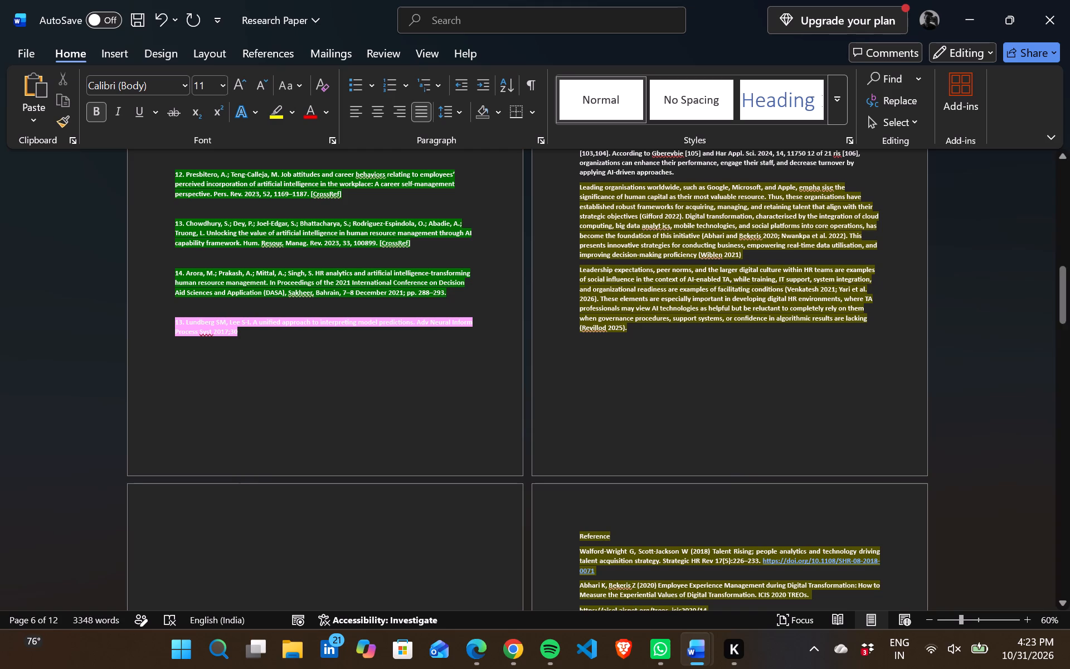
Remove the yellow highlight from the Reference heading.
left_click_drag(610, 538, 586, 537)
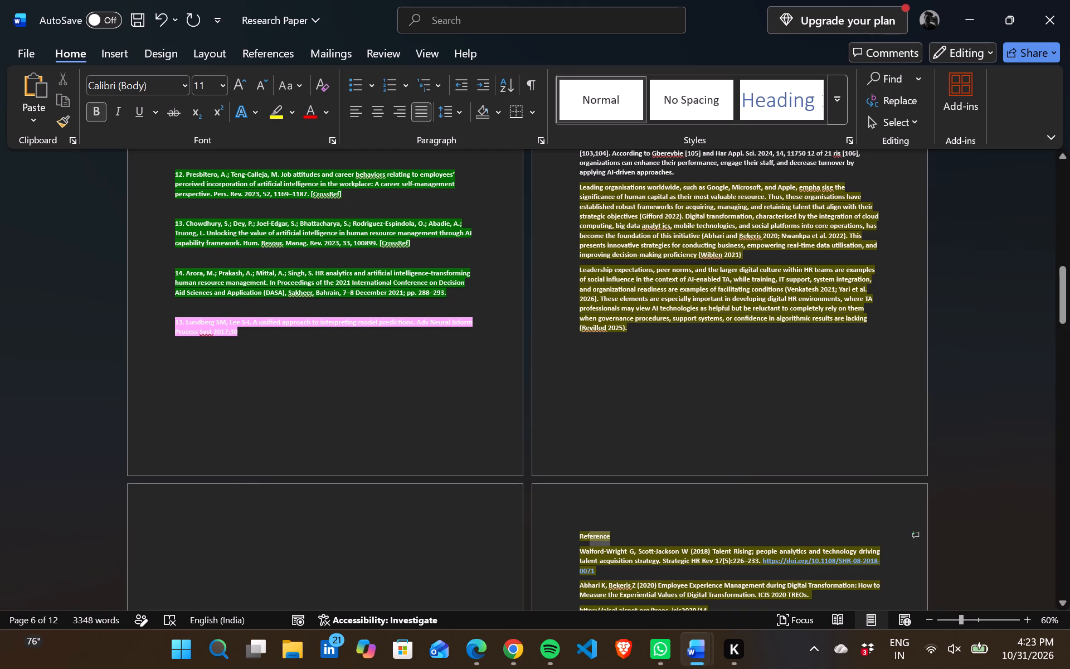
left_click_drag(586, 537, 576, 539)
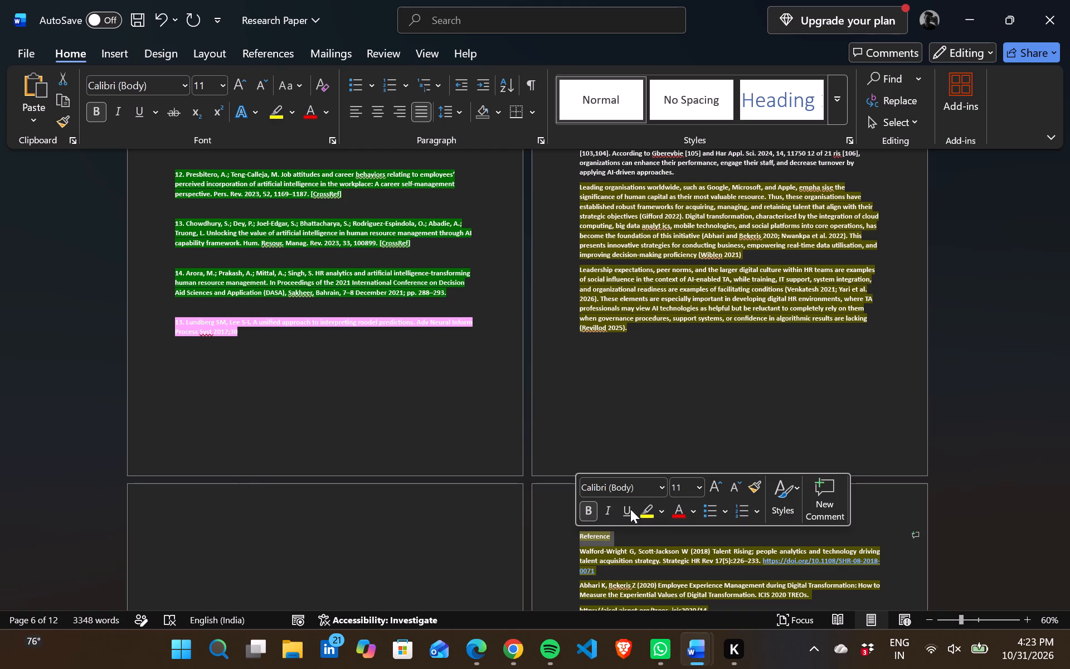
left_click(649, 516)
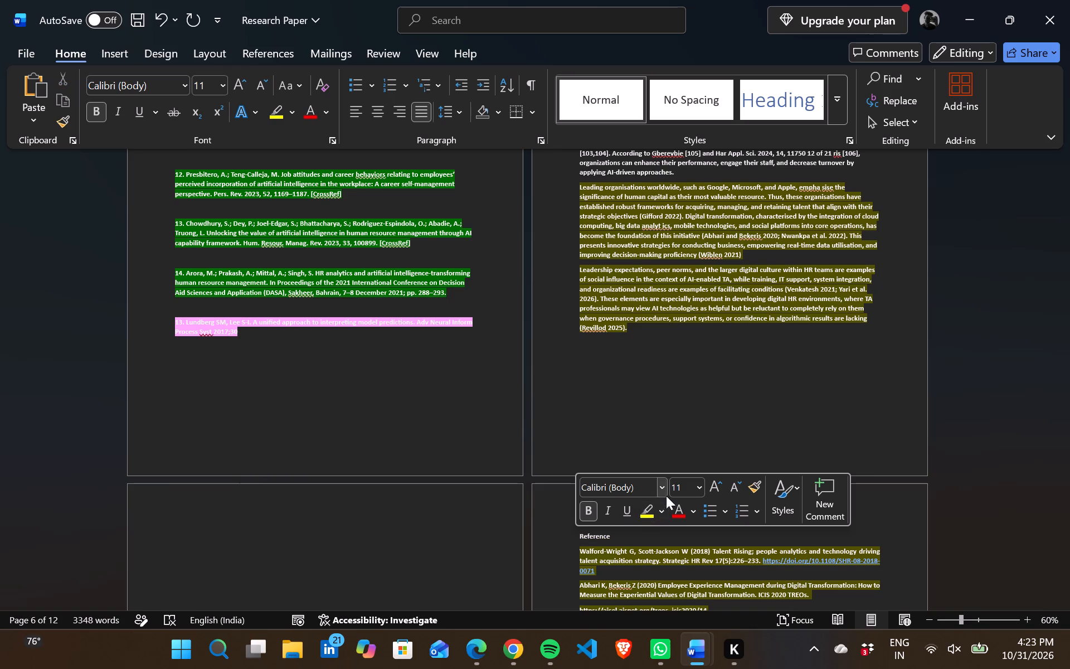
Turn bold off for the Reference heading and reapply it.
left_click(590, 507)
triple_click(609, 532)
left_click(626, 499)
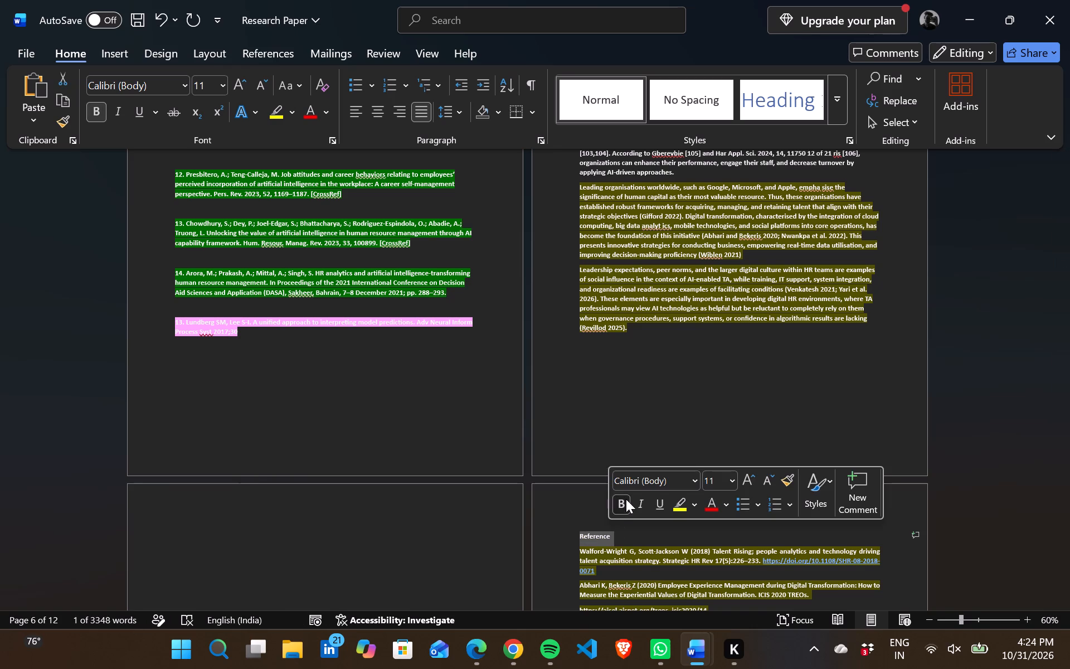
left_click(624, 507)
Set the Reference heading's font size to 14.
left_click(729, 479)
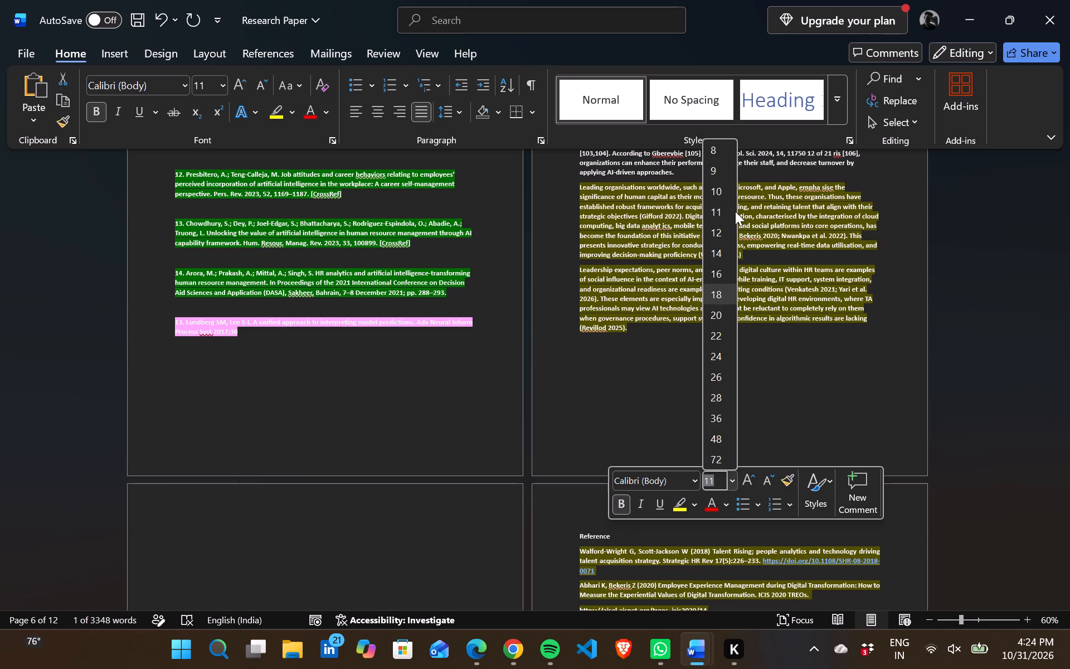
left_click(723, 248)
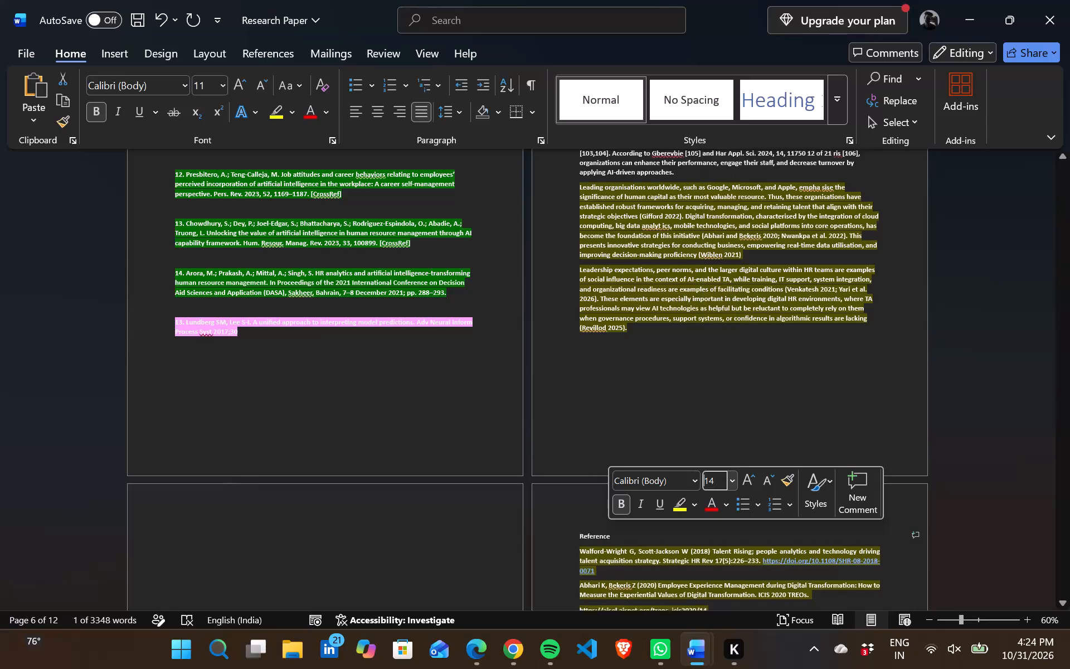
left_click(989, 406)
Look through the pages around the reference list and the Proposed Methodology section, checking their layout and headings.
scroll(757, 458, "down", 2)
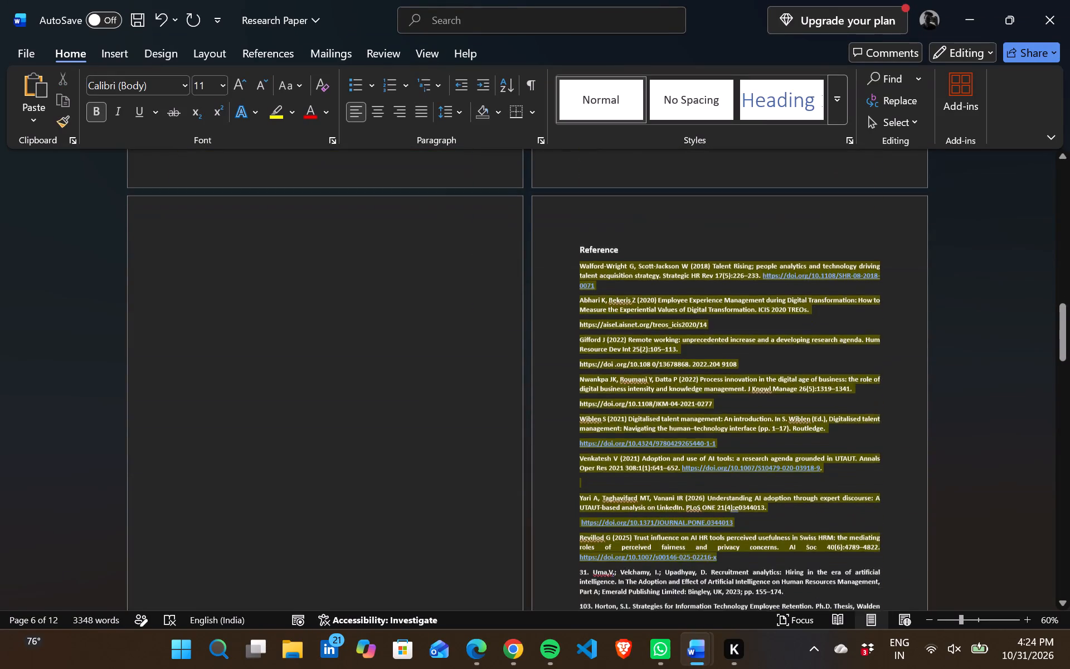
scroll(757, 458, "down", 1)
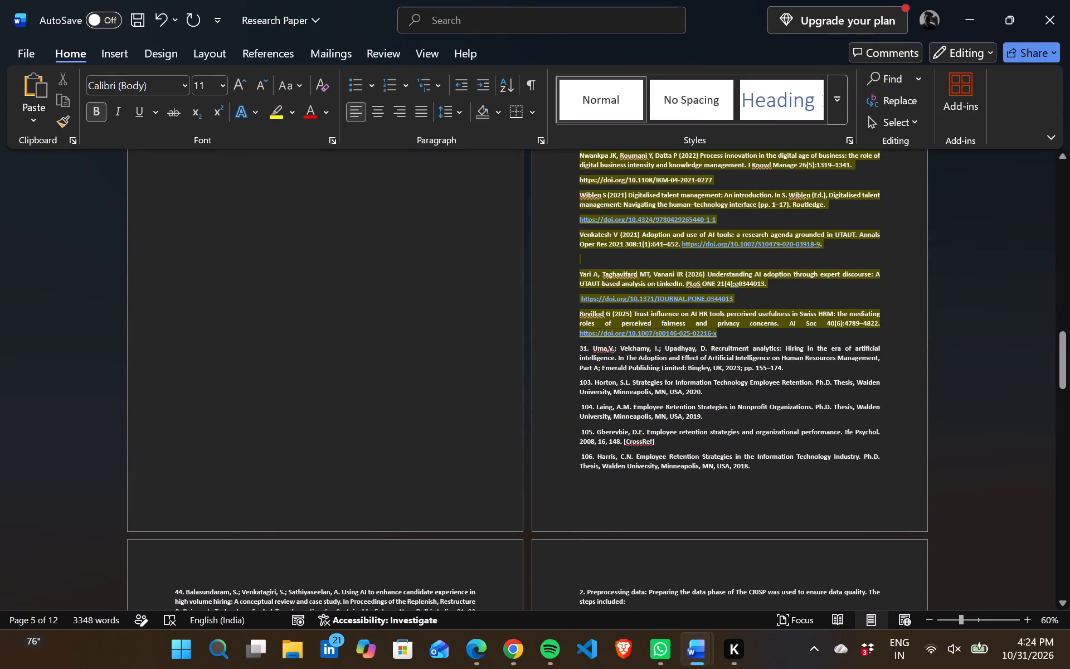
scroll(633, 361, "down", 4)
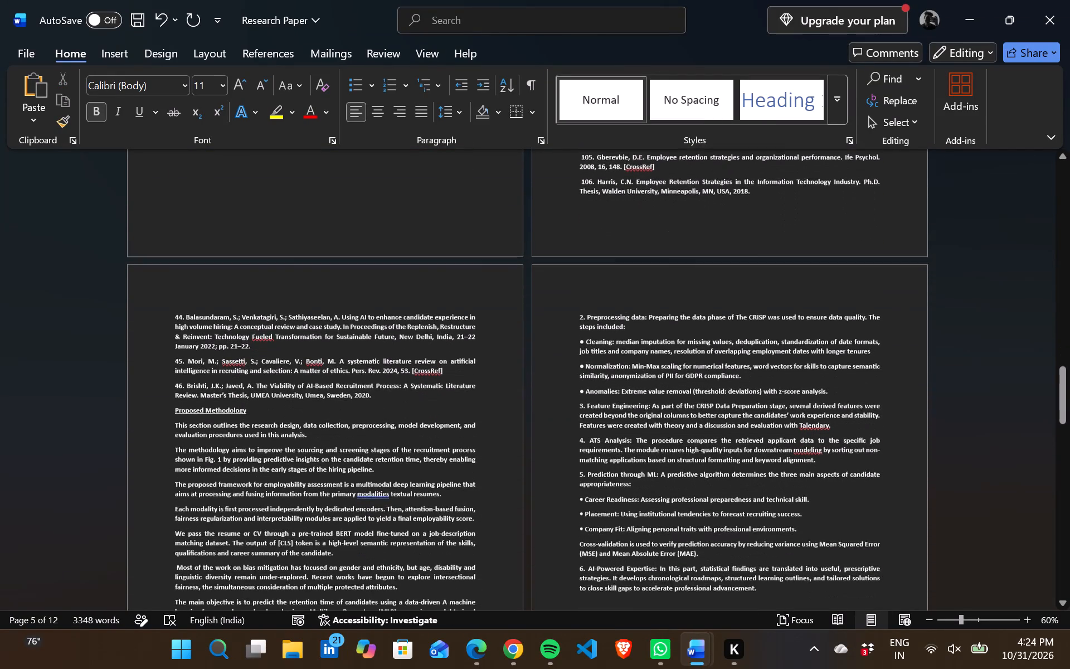
scroll(633, 361, "down", 1)
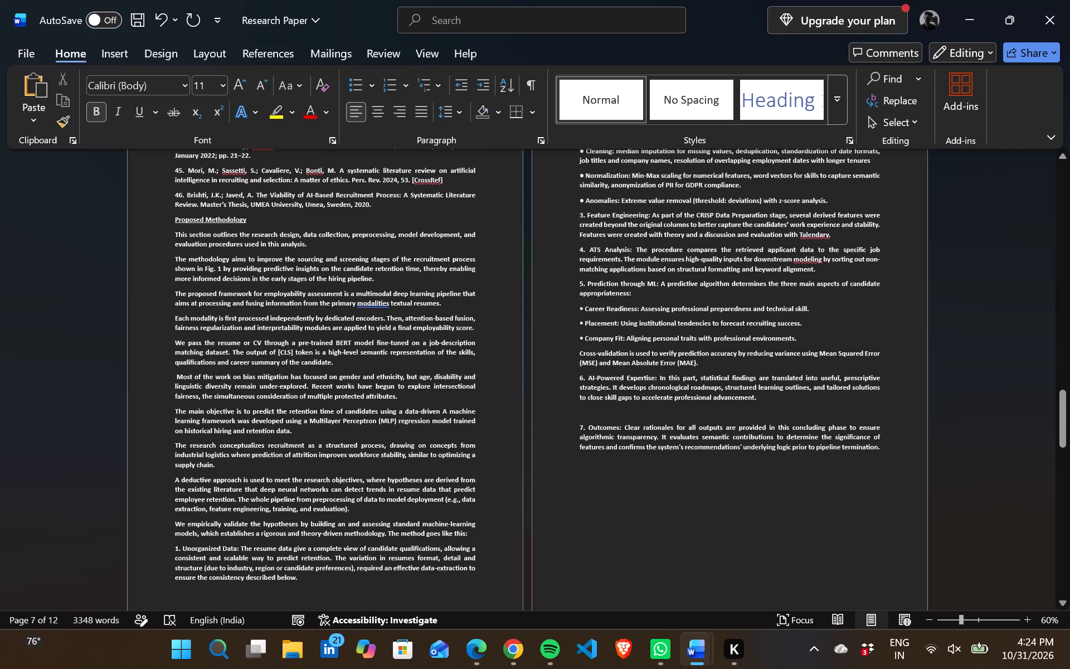
scroll(633, 361, "up", 4, "ctrl")
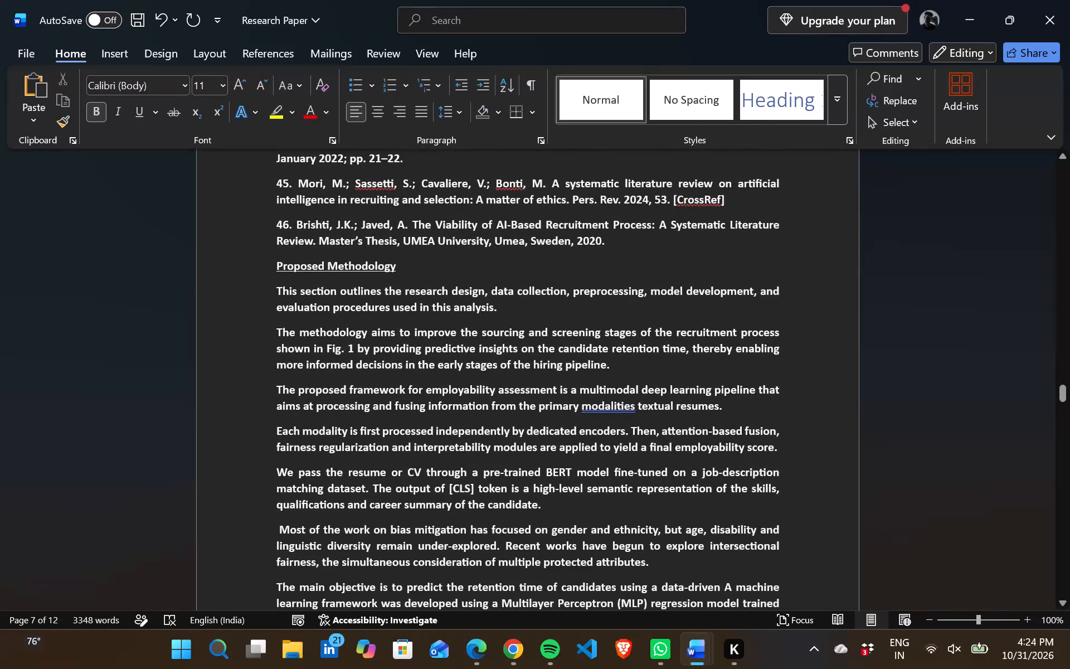
scroll(633, 361, "up", 9)
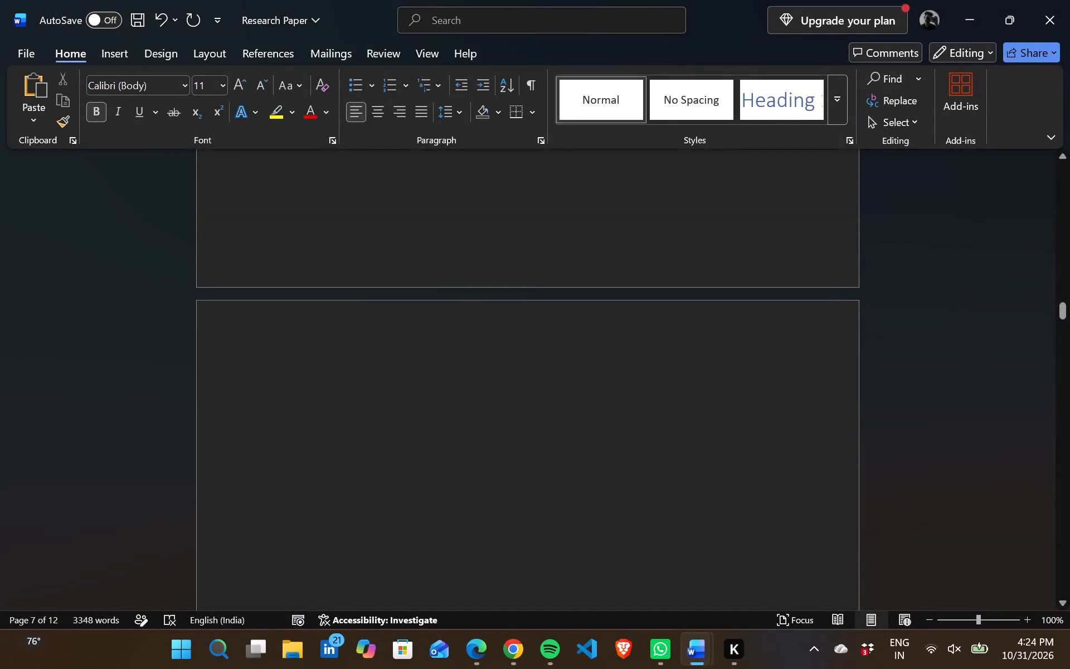
right_click(633, 361)
scroll(633, 361, "down", 1)
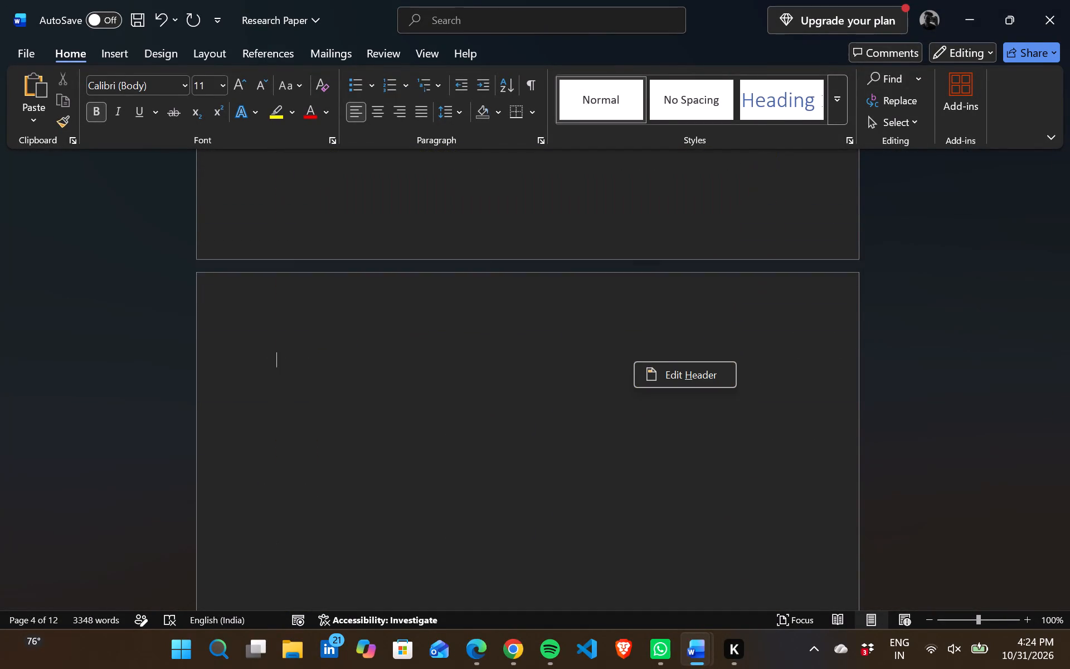
scroll(633, 361, "down", 4)
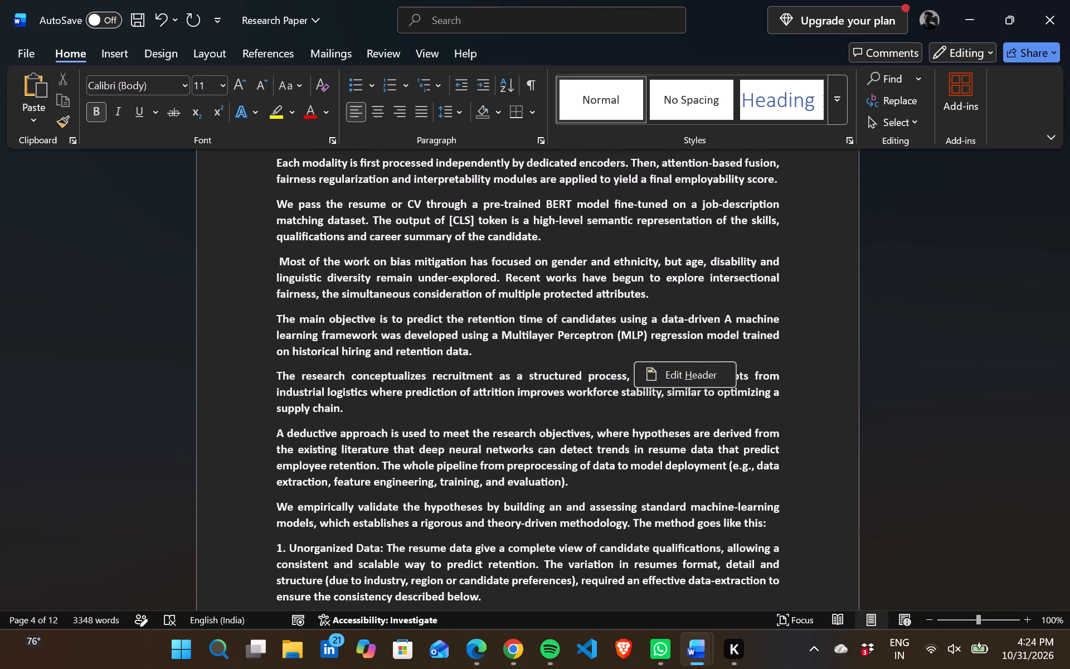
scroll(633, 361, "down", 5)
scroll(633, 361, "up", 1)
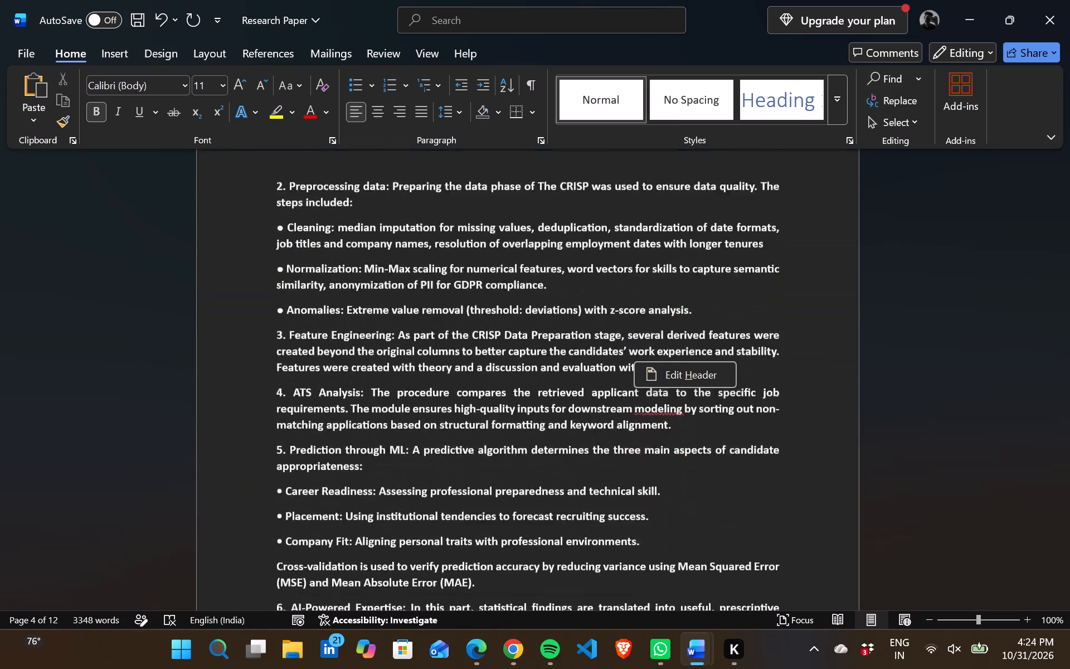
scroll(633, 361, "up", 1)
Set the font size of the underlined Proposed Methodology heading to 14.
scroll(633, 361, "right", 1)
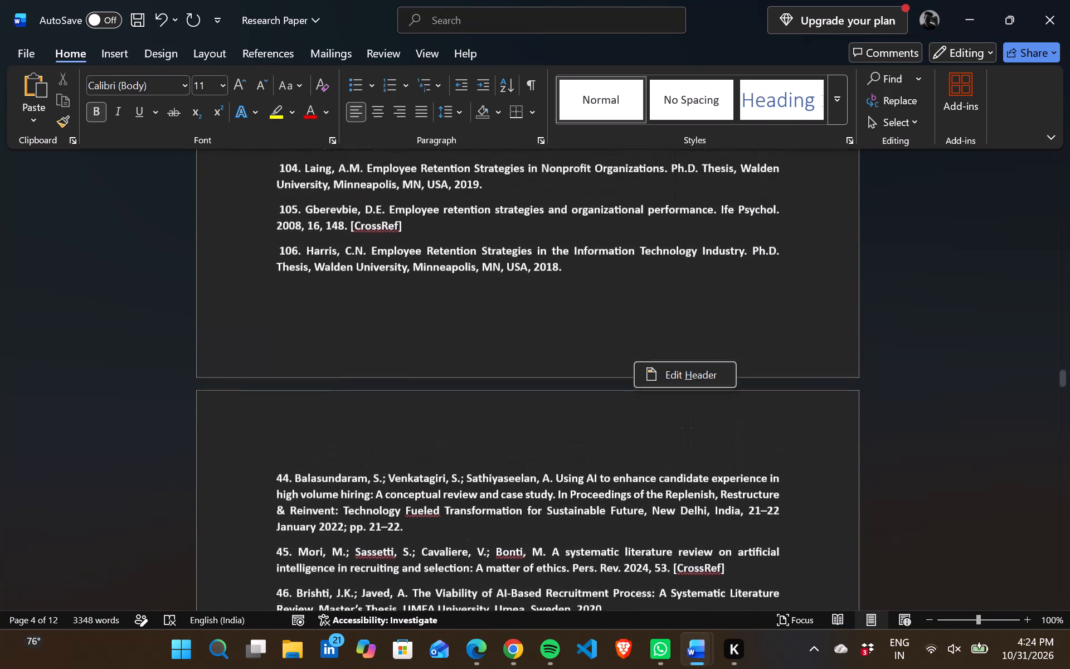
scroll(633, 361, "right", 1)
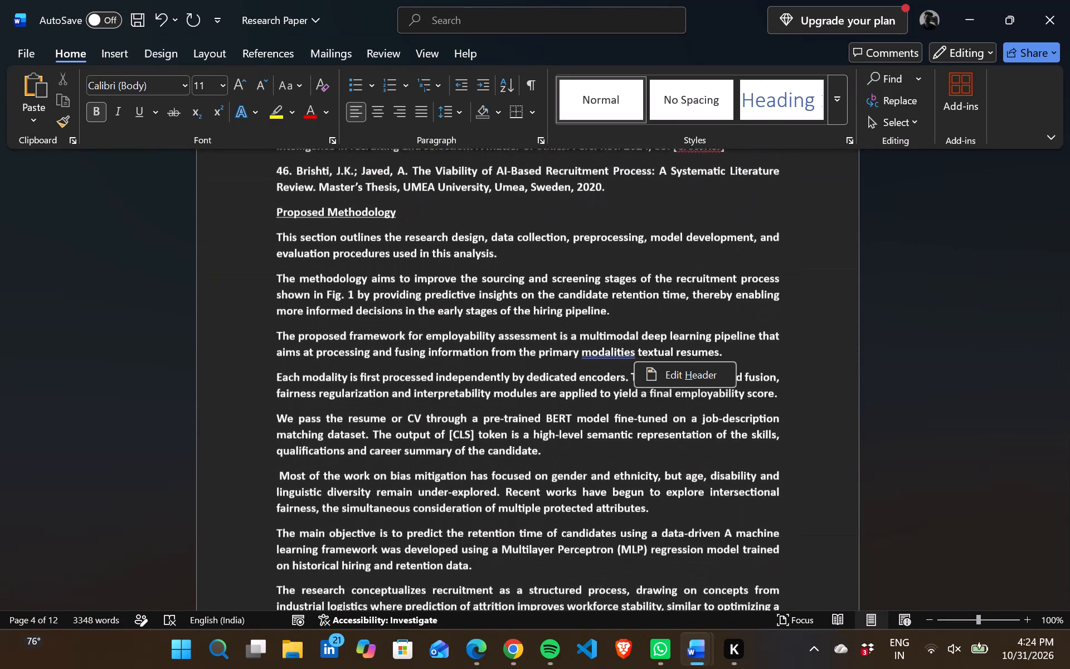
scroll(633, 361, "right", 1)
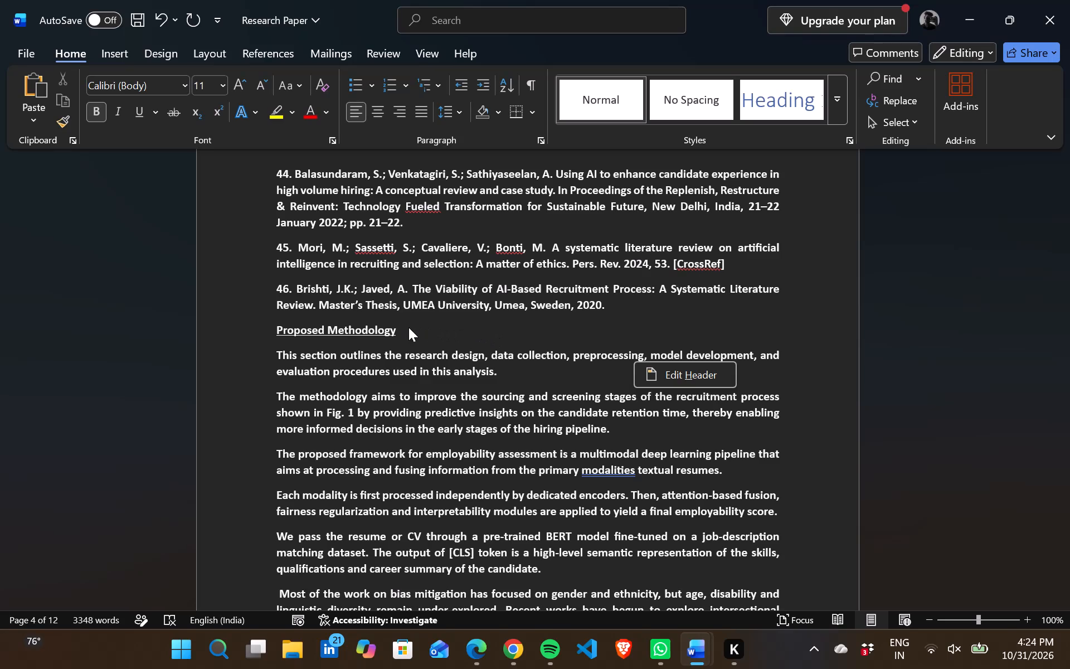
left_click_drag(394, 328, 294, 332)
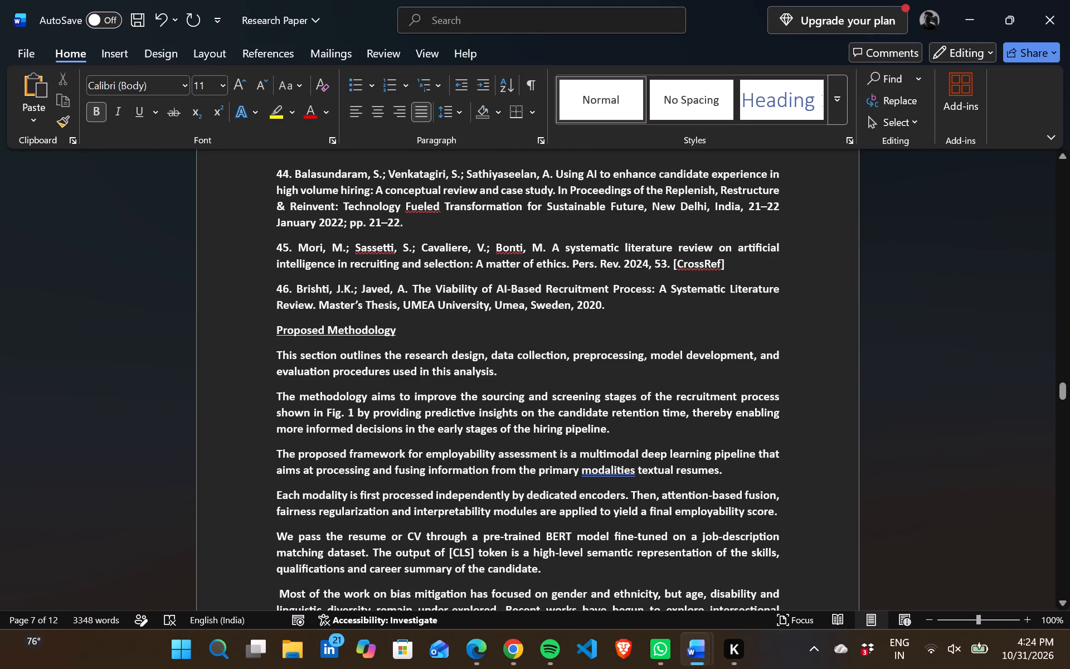
left_click_drag(294, 332, 273, 332)
left_click_drag(273, 332, 395, 332)
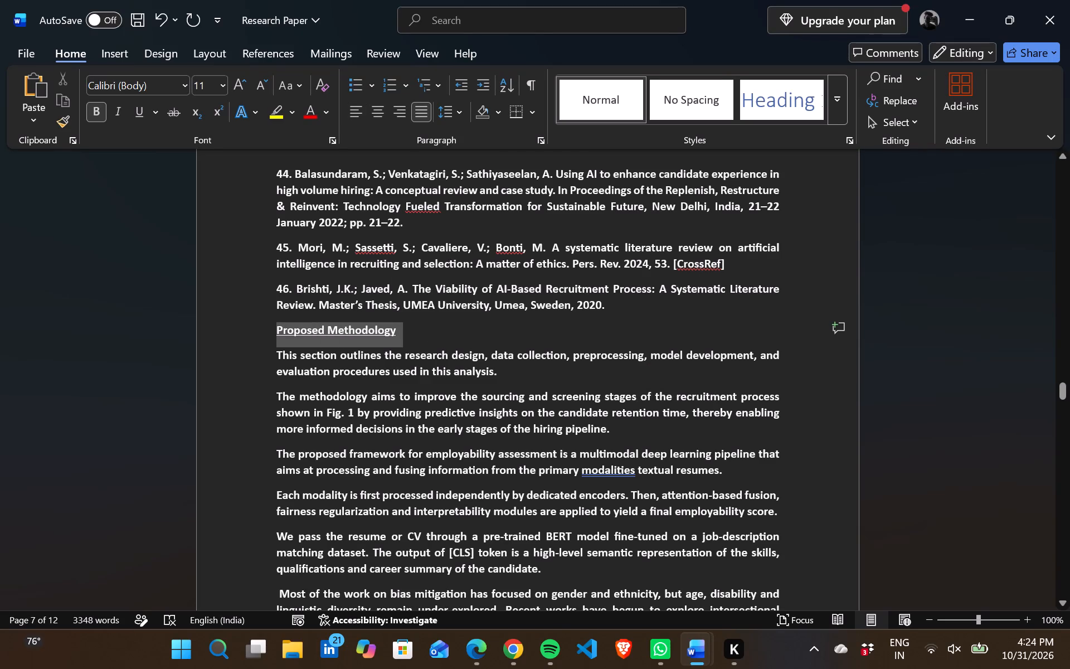
left_click(517, 284)
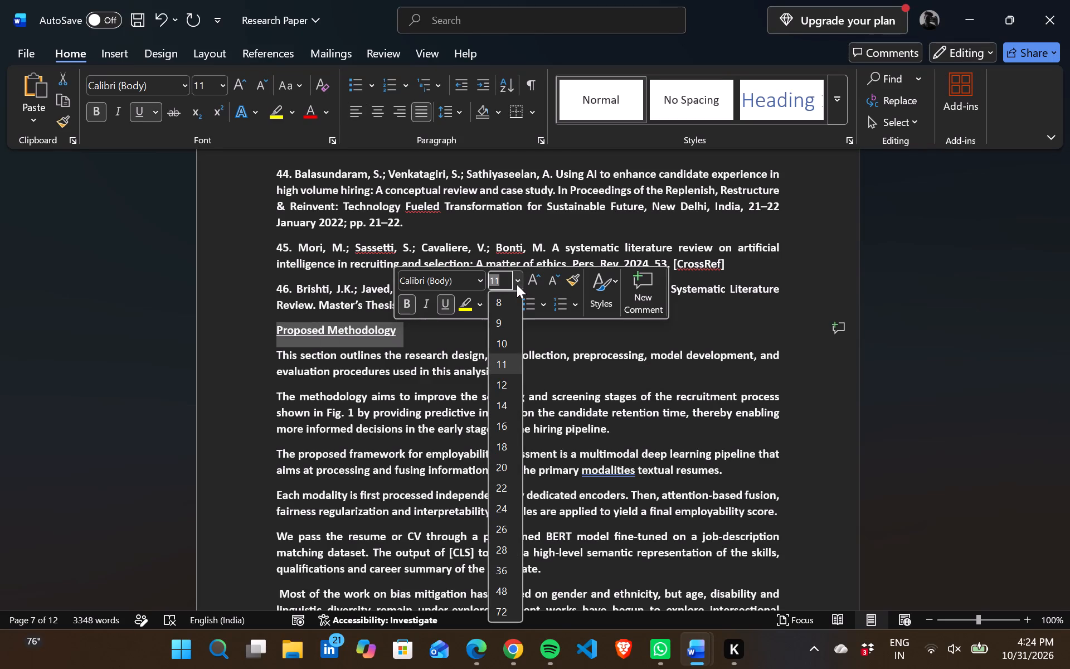
left_click(504, 405)
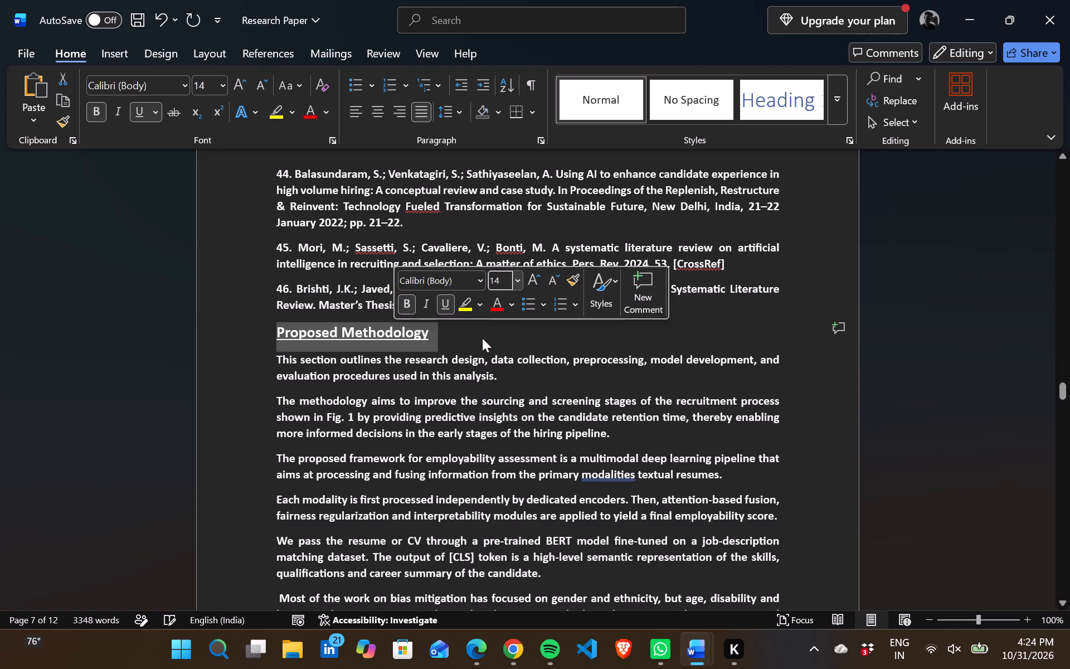
left_click(483, 336)
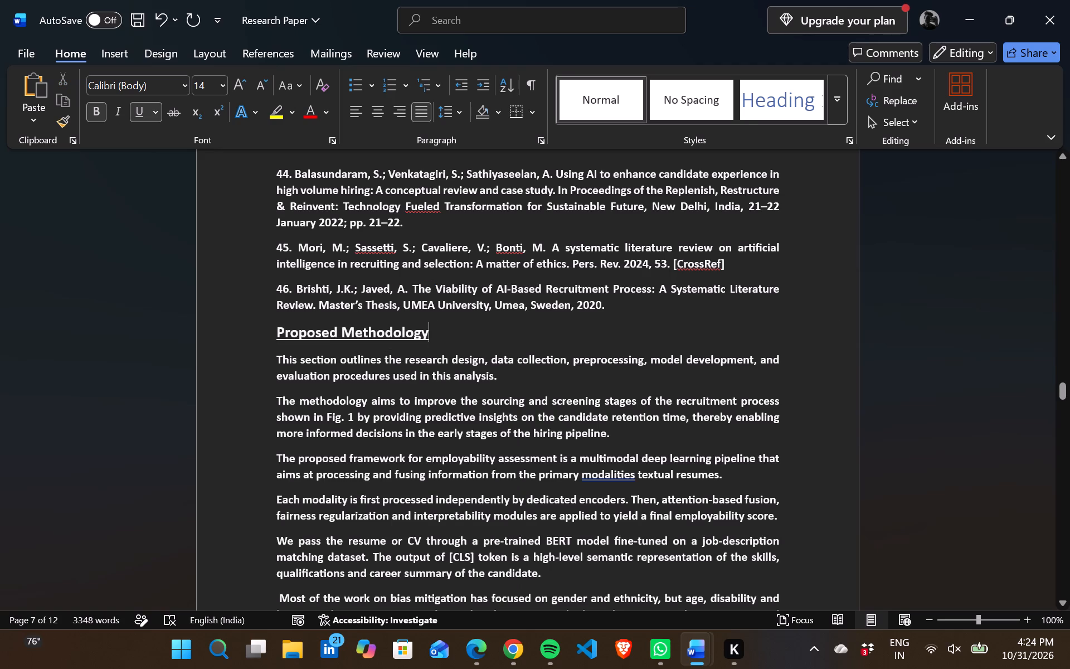
Review the Research Paper from the Introduction through its references and the Literature Review to the blank page after it.
scroll(359, 329, "up", 6)
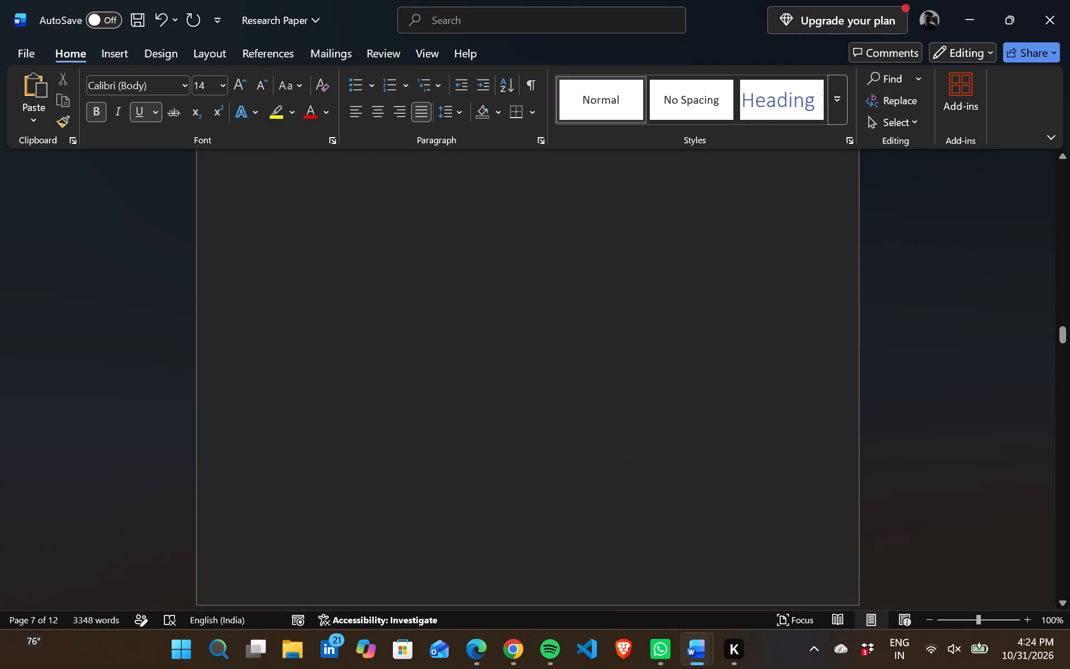
scroll(359, 329, "up", 5)
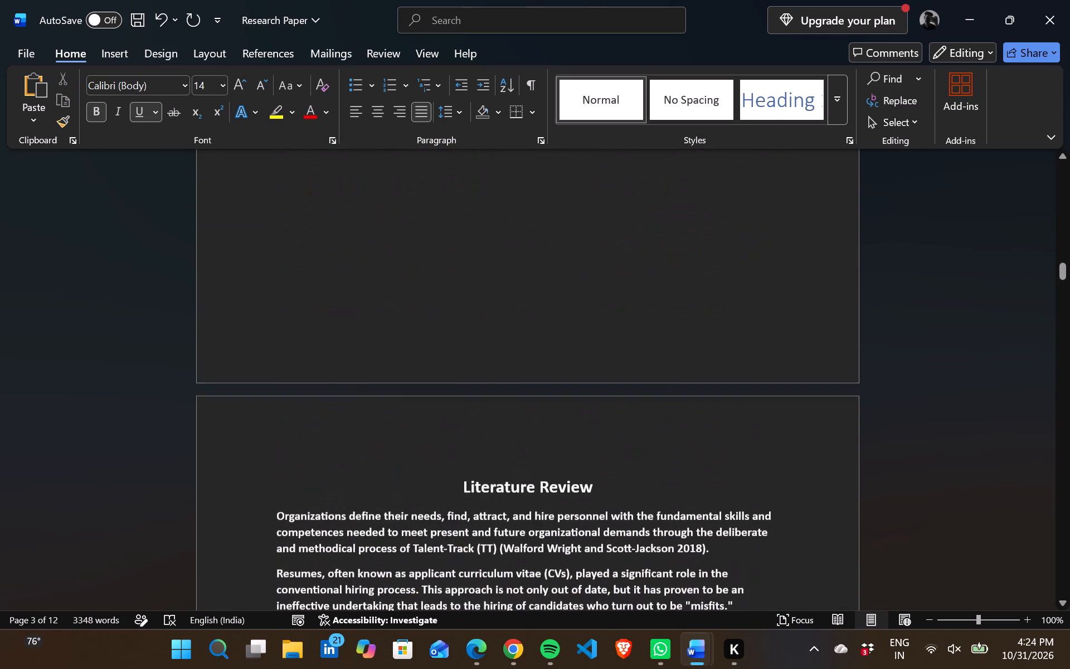
scroll(359, 329, "up", 7)
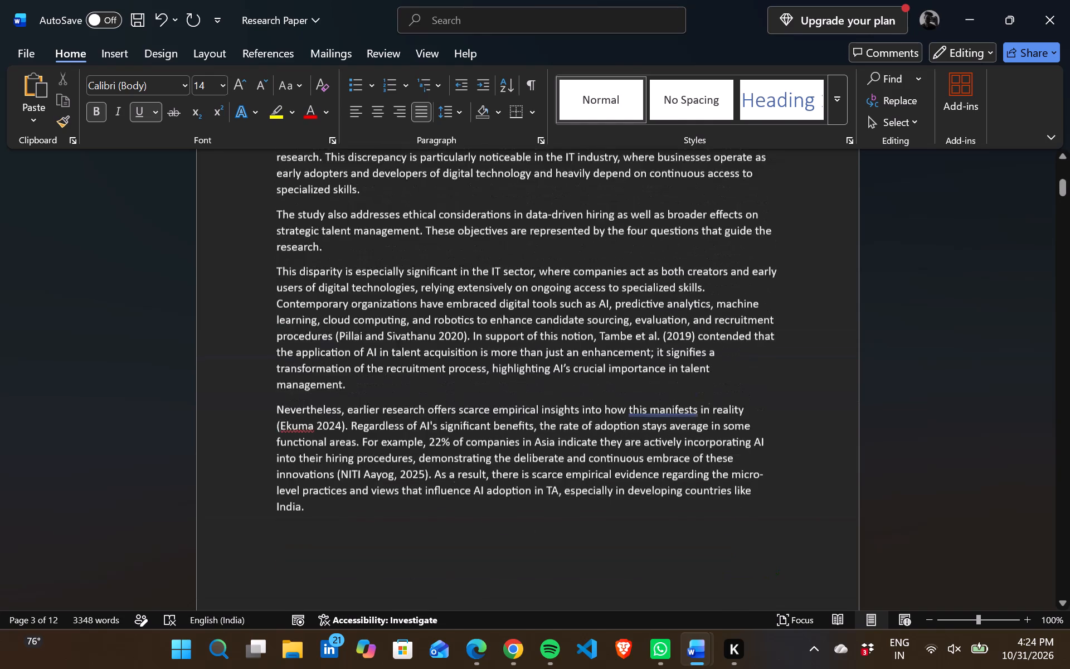
scroll(359, 329, "up", 2)
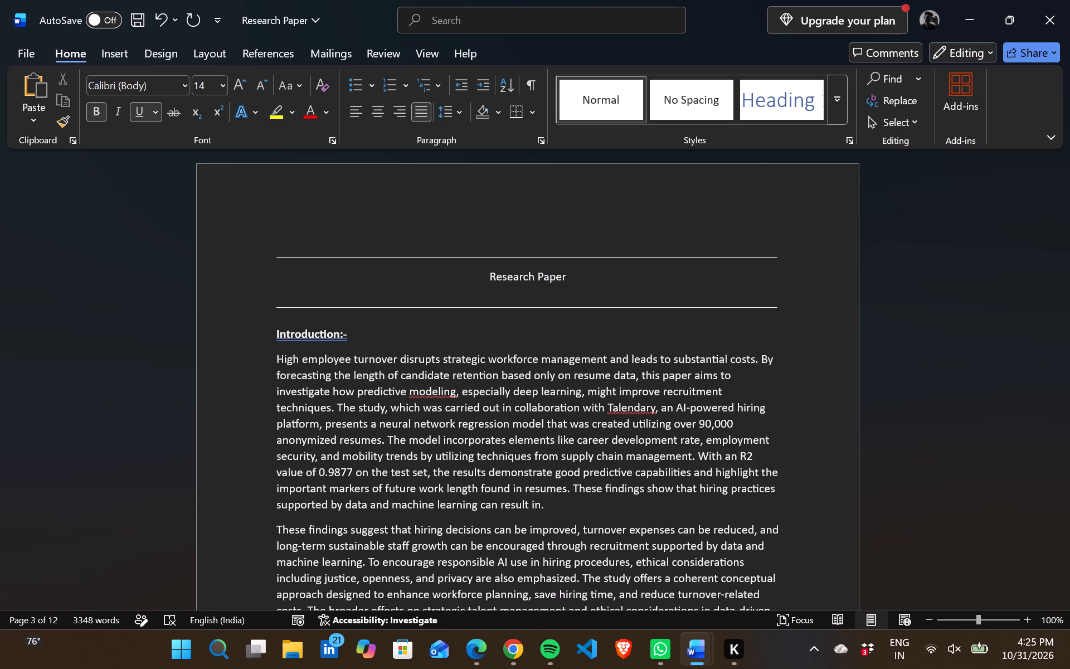
scroll(480, 400, "down", 6)
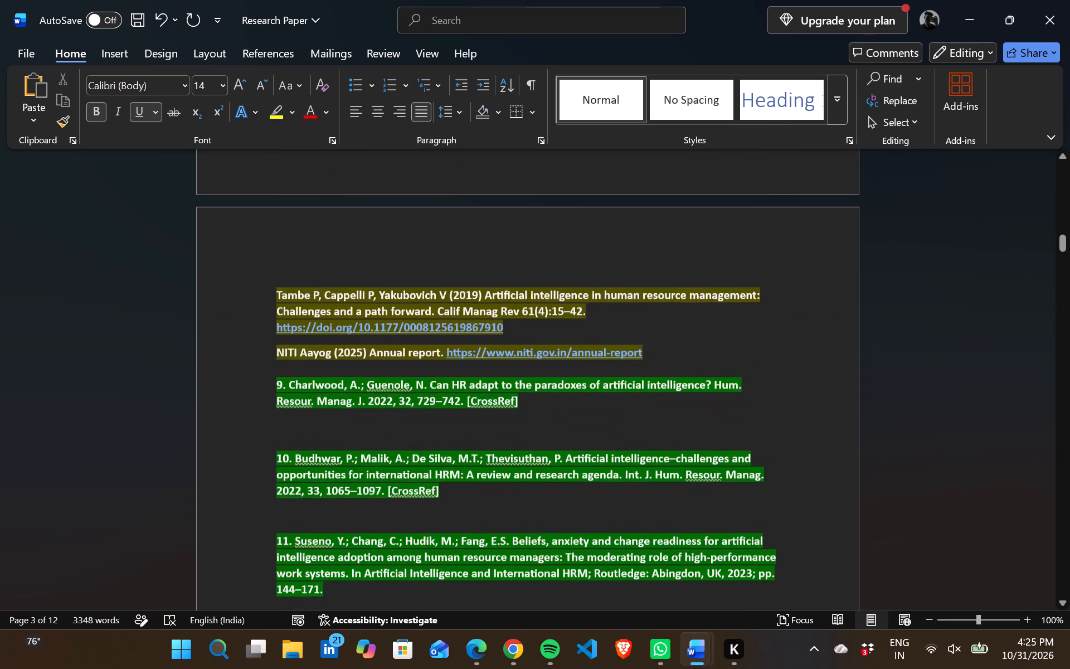
scroll(480, 400, "down", 2)
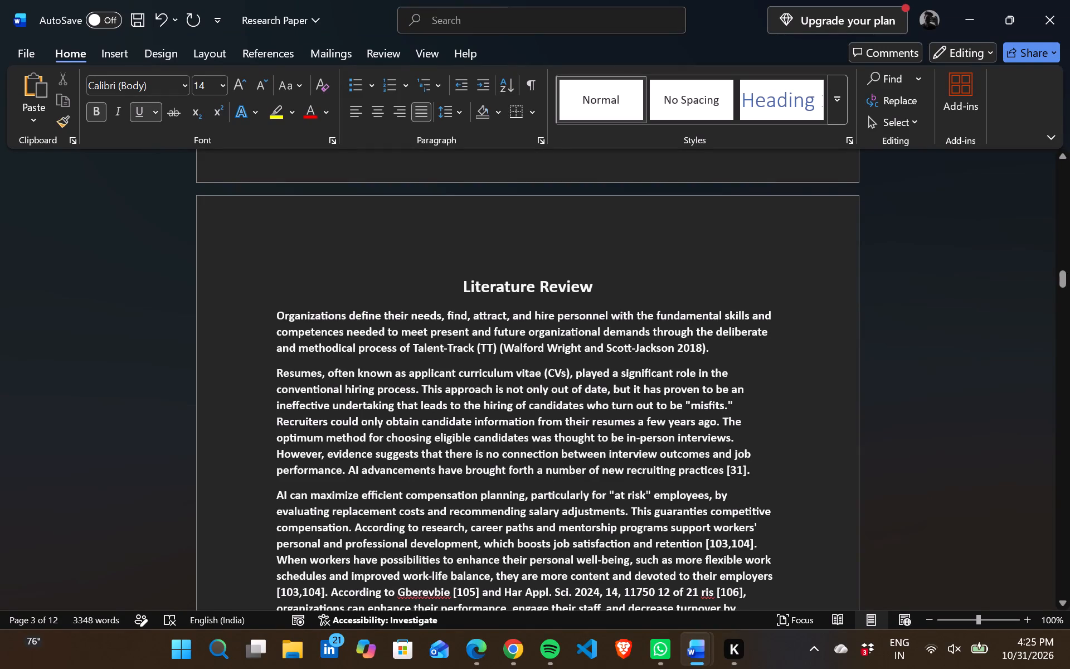
scroll(539, 296, "down", 4)
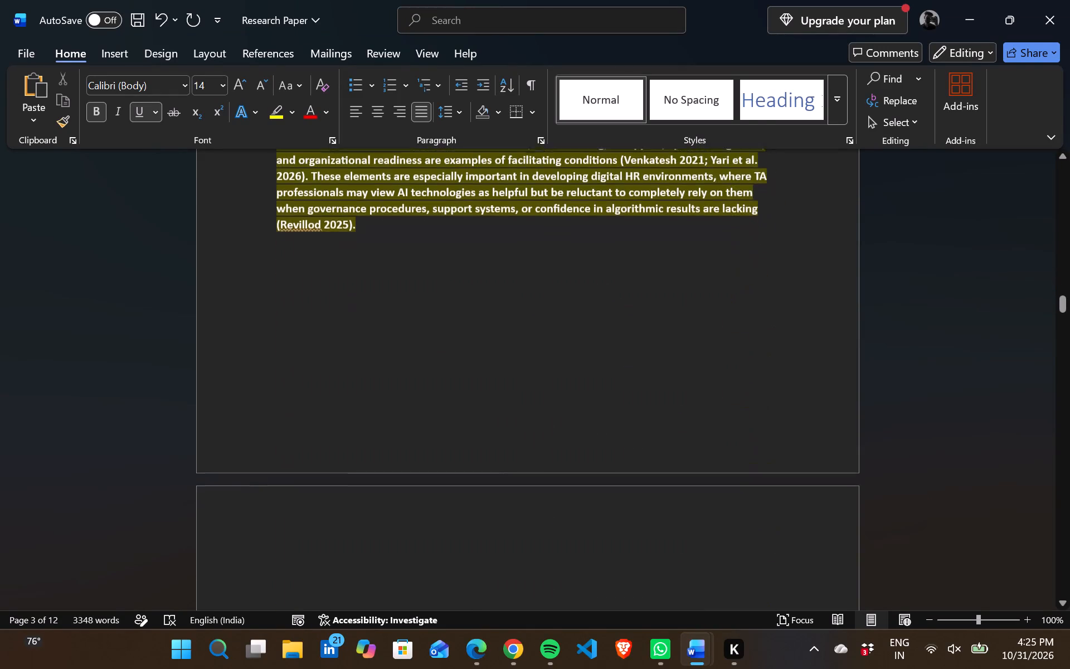
scroll(539, 296, "down", 3)
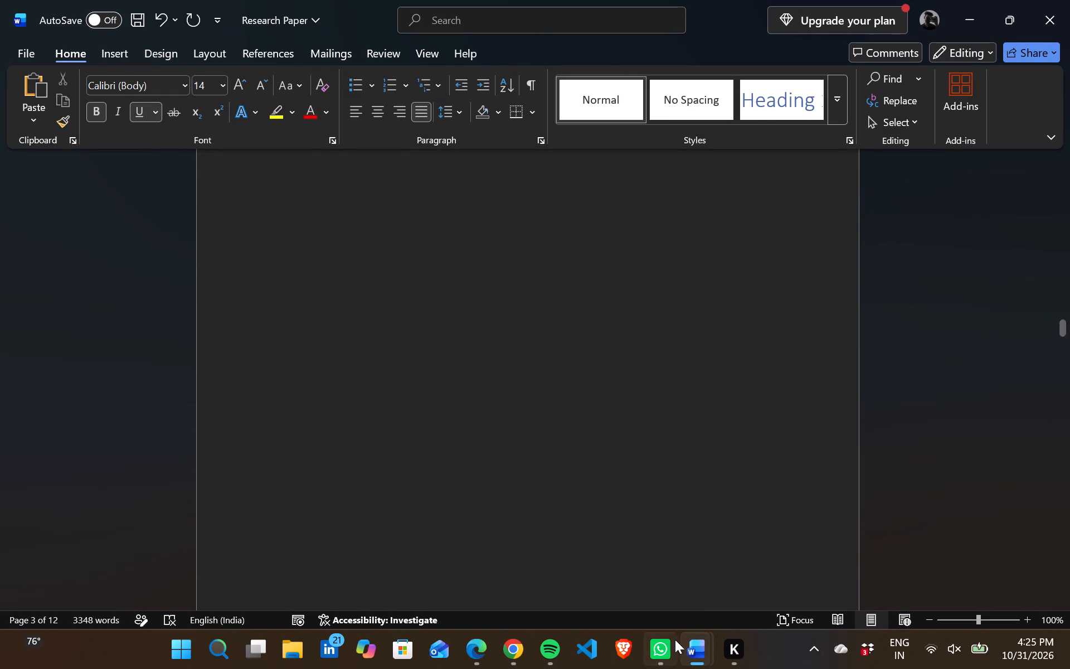
Copy Table 1 together with its caption from the Lit review document open in Edge.
left_click(486, 643)
scroll(488, 464, "up", 2)
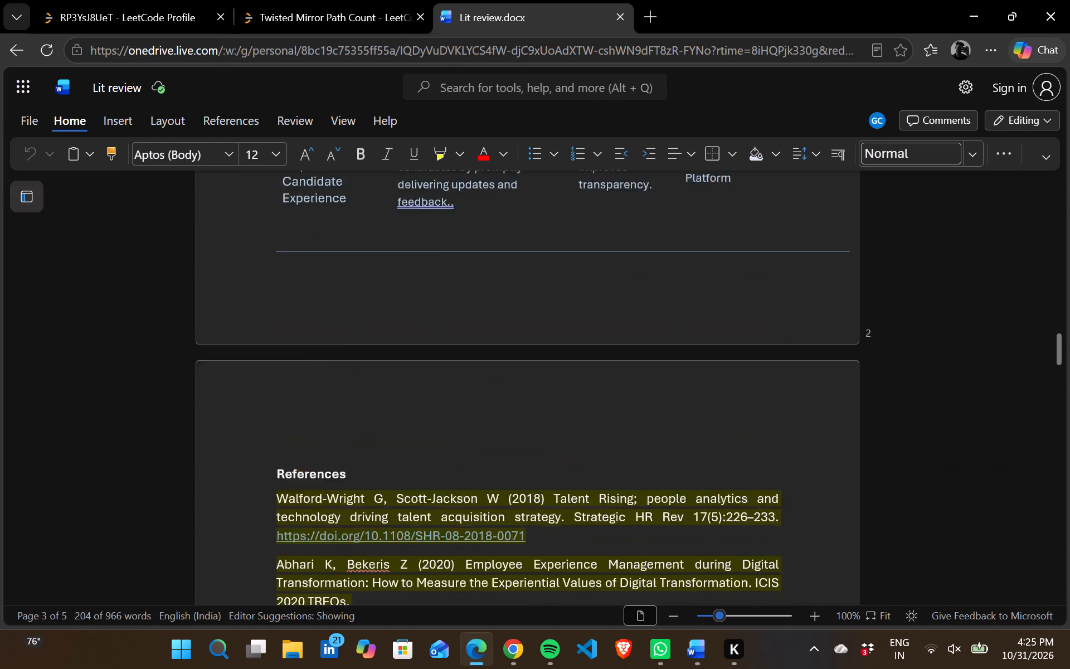
scroll(488, 464, "up", 3)
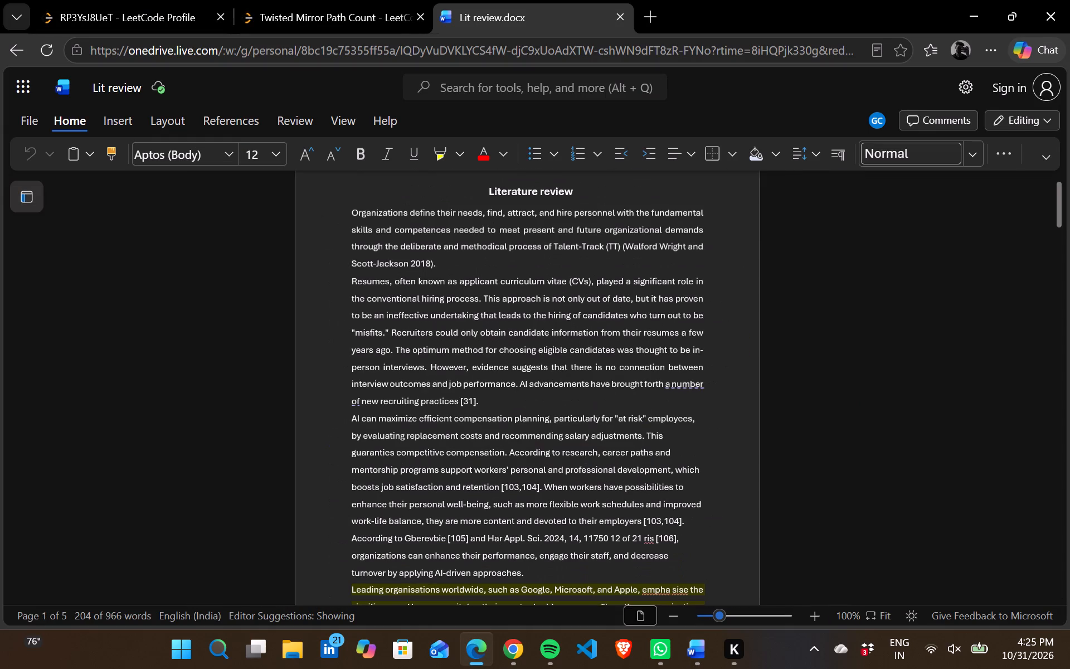
scroll(488, 464, "down", 4)
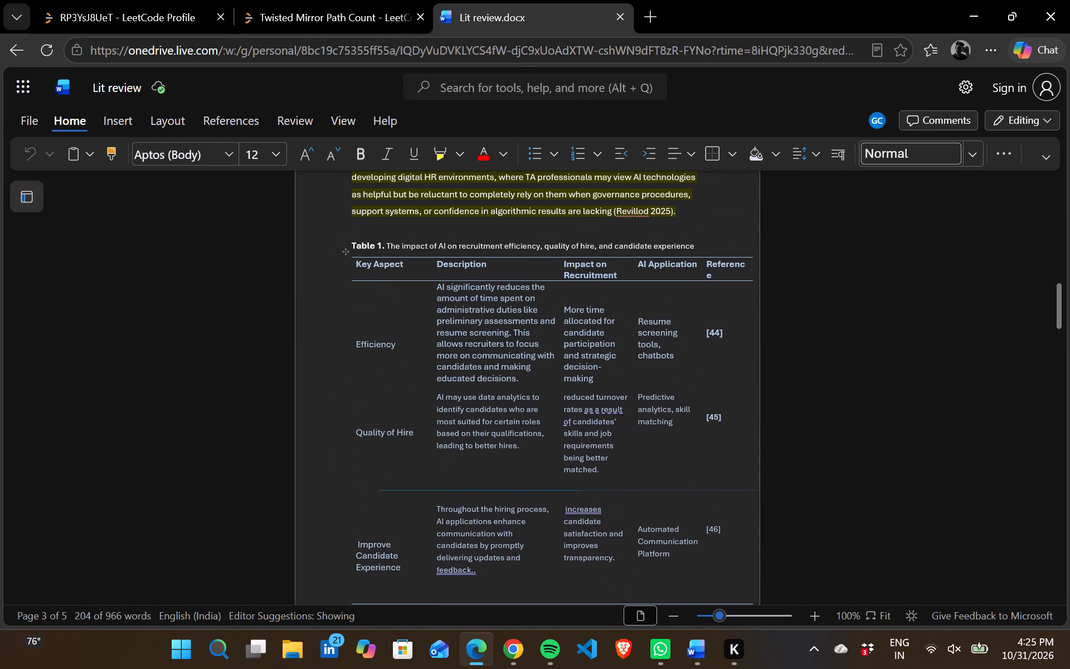
scroll(488, 464, "down", 1)
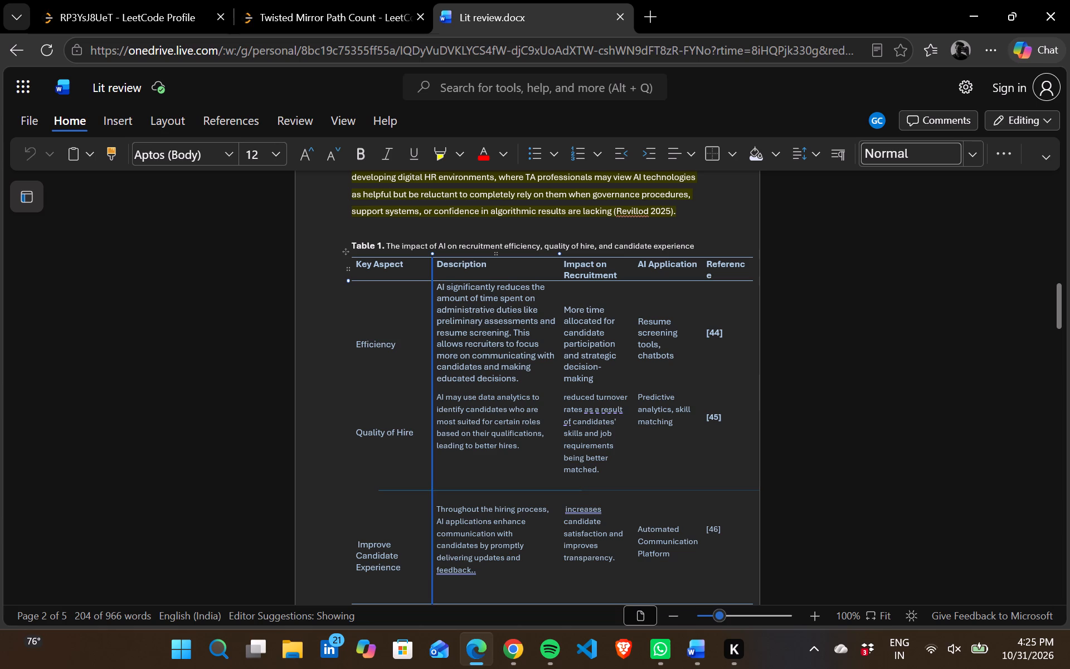
left_click_drag(349, 244, 491, 421)
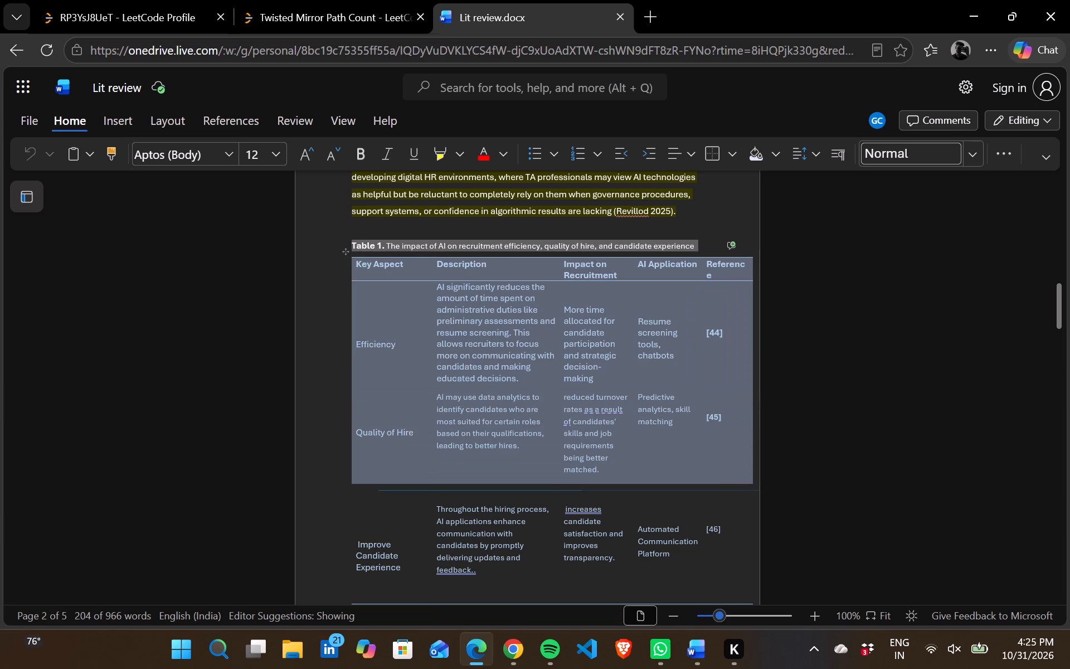
left_click_drag(491, 421, 652, 384)
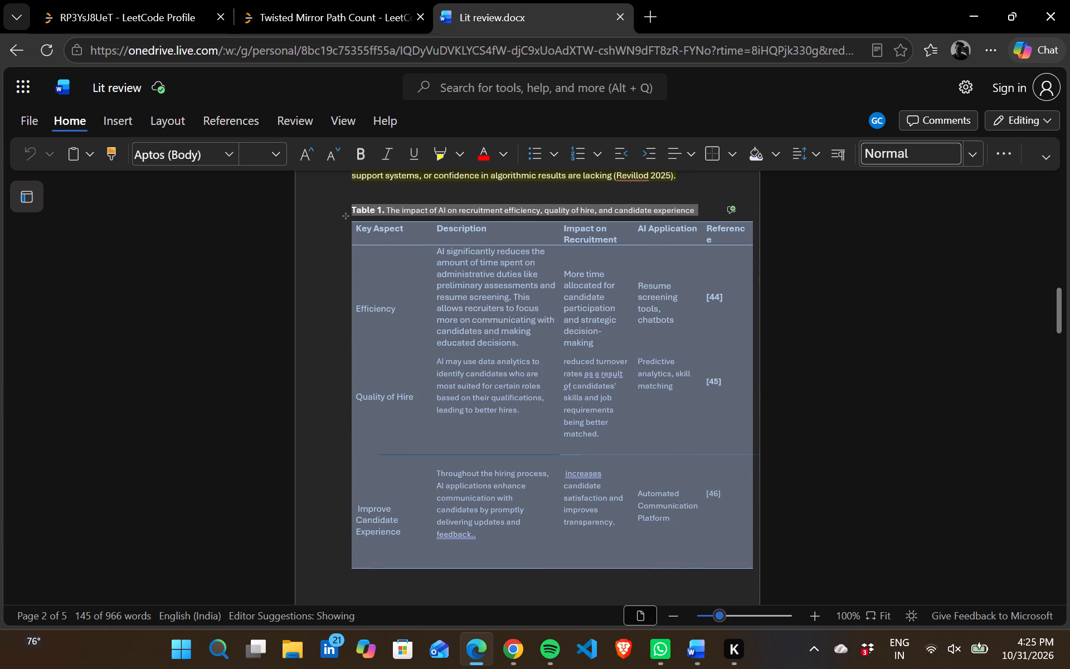
left_click_drag(652, 384, 730, 516)
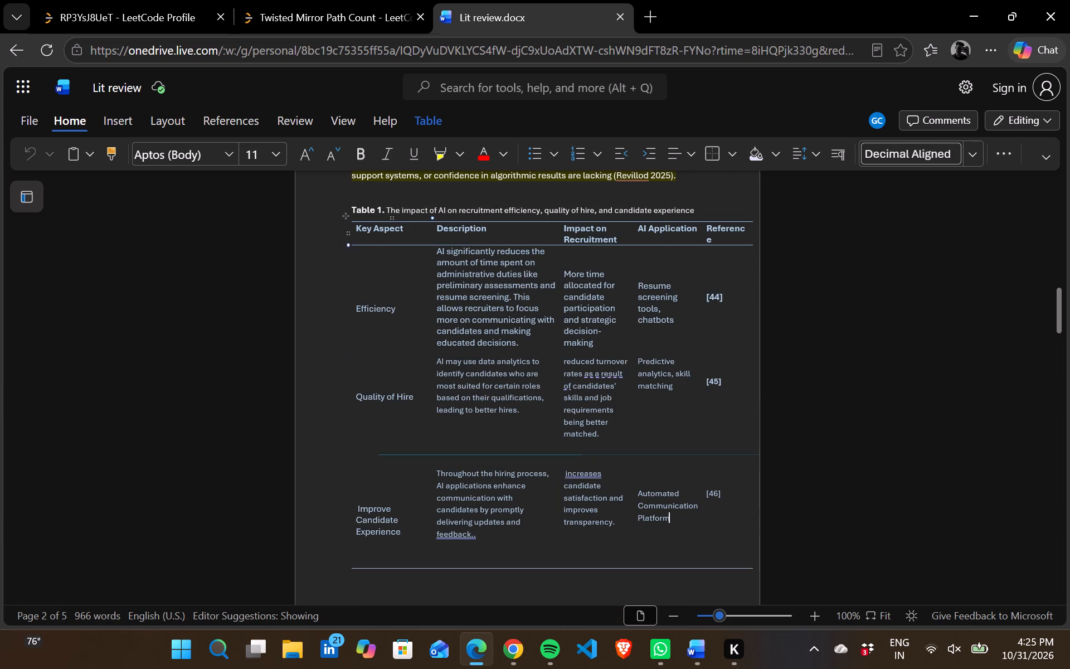
left_click_drag(351, 203, 667, 540)
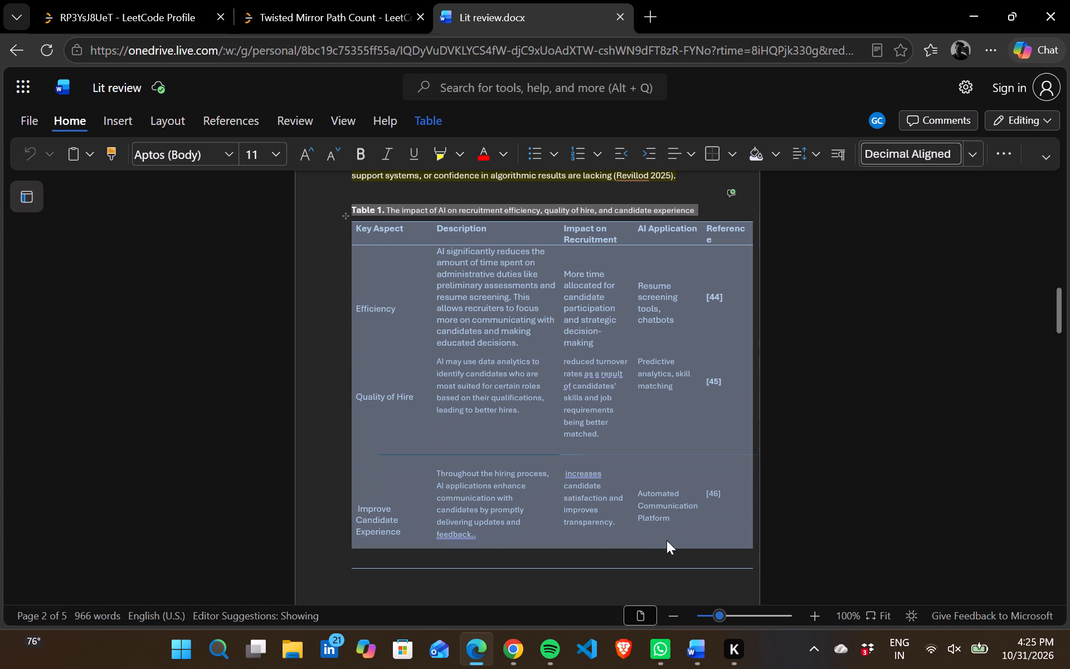
left_click_drag(667, 540, 724, 551)
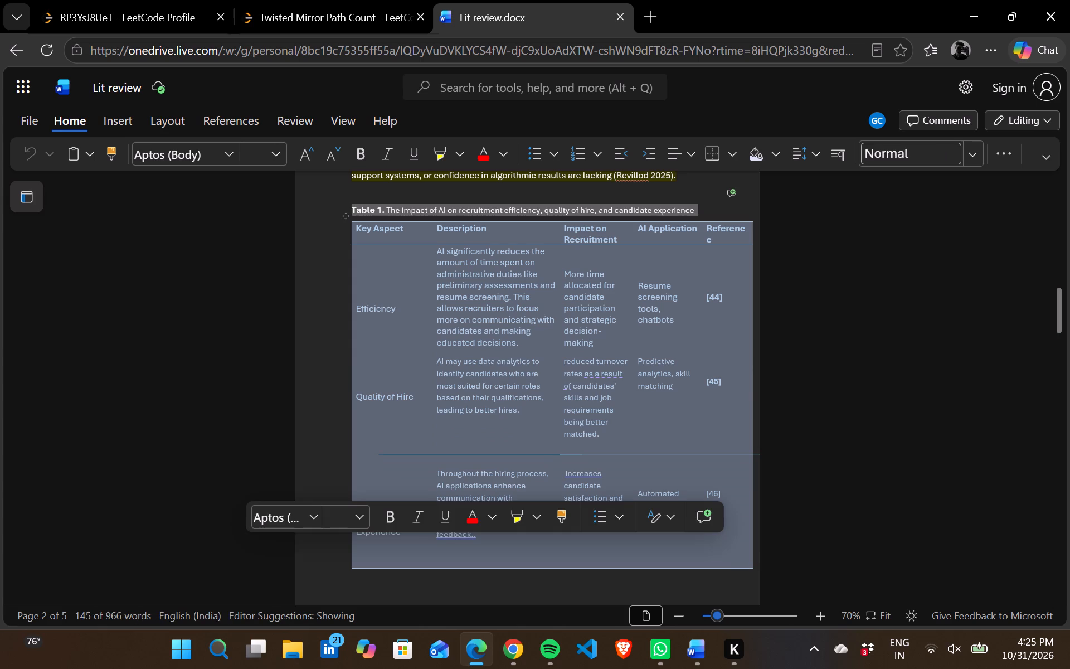
key("ctrl+c")
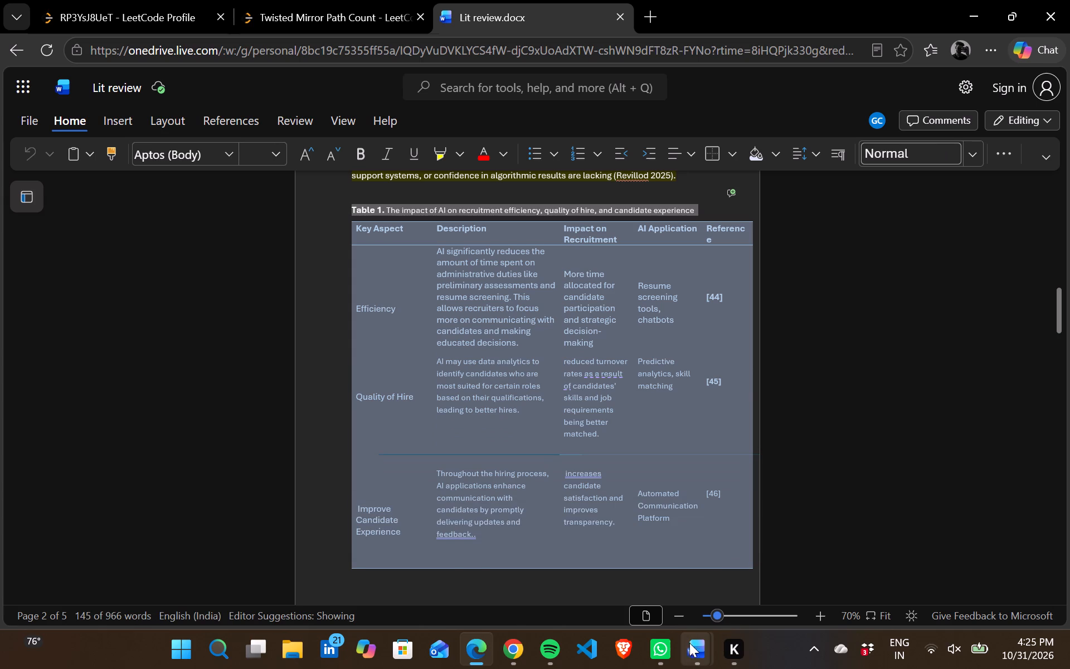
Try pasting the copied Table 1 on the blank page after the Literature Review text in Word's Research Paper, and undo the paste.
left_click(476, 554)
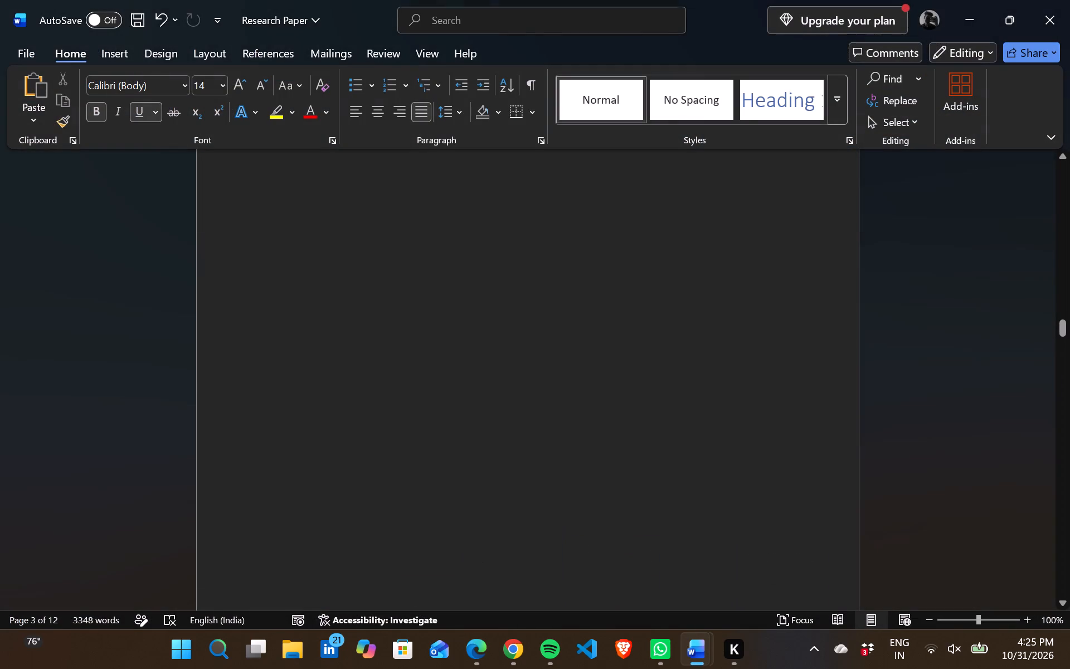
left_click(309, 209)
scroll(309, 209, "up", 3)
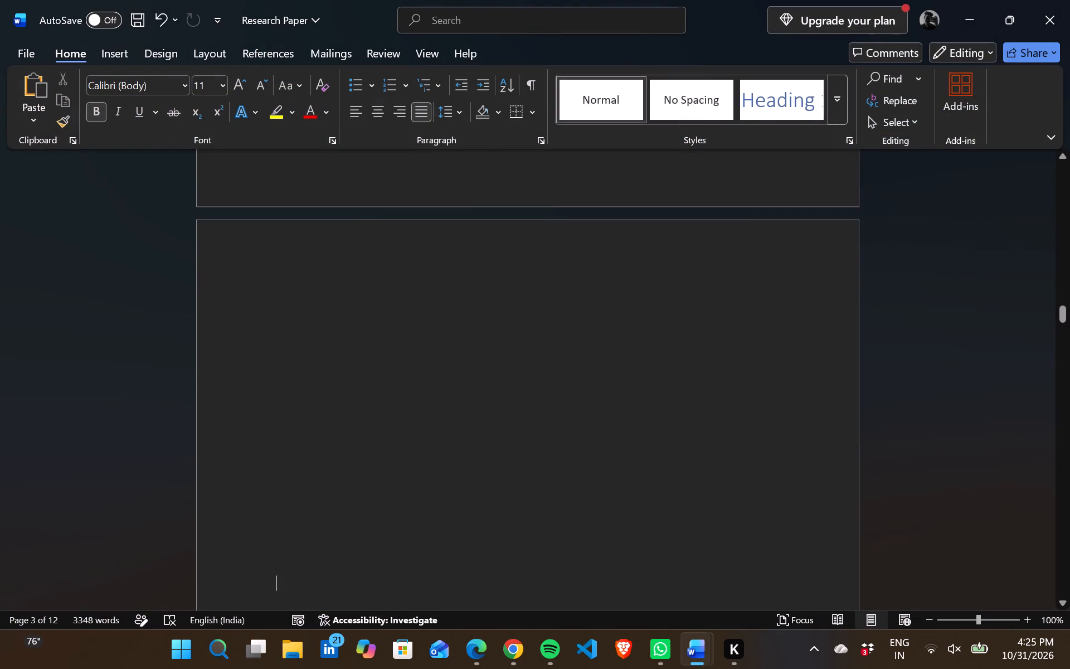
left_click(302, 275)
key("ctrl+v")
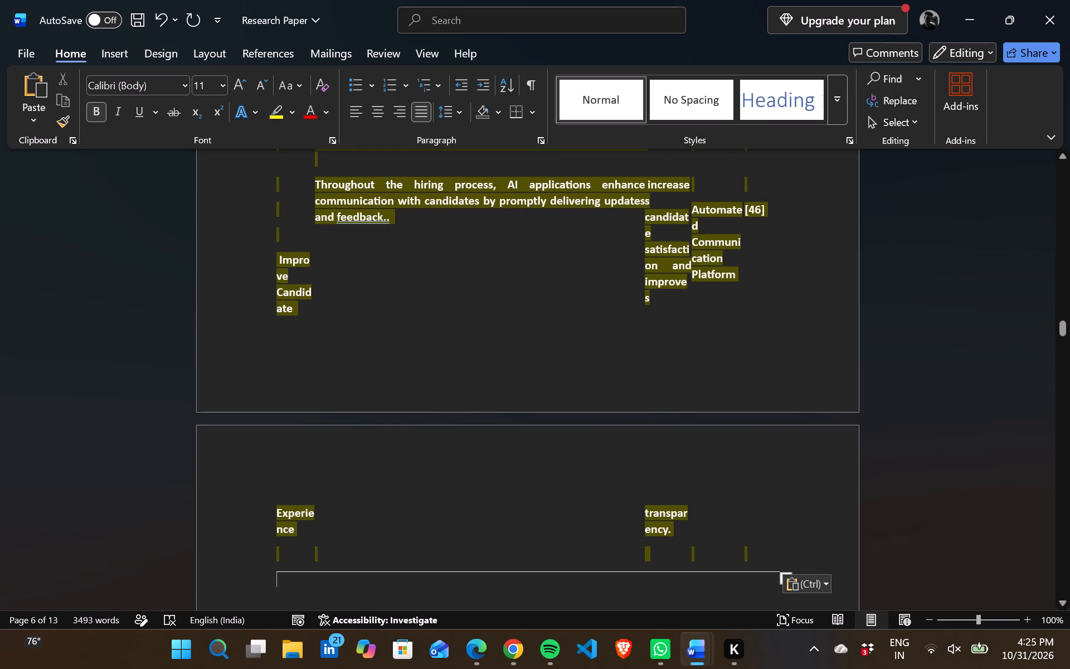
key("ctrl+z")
Look through the pages from the end of the Literature Review text to the Proposed Methodology section, checking the space available for the table.
scroll(502, 264, "up", 3)
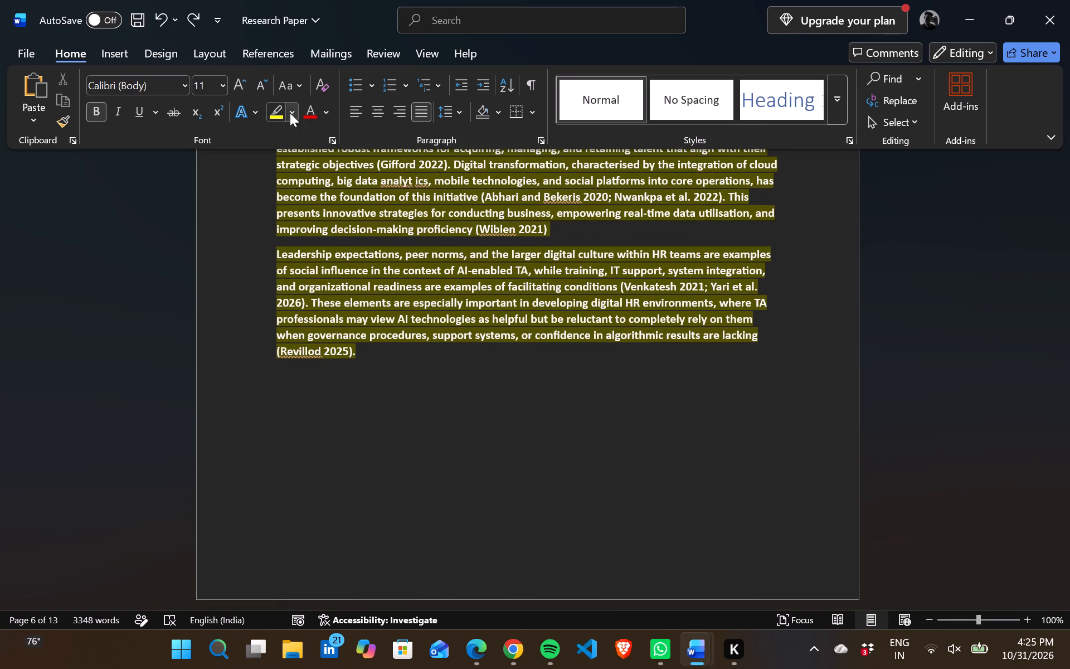
left_click(280, 118)
left_click(275, 115)
scroll(495, 492, "down", 2)
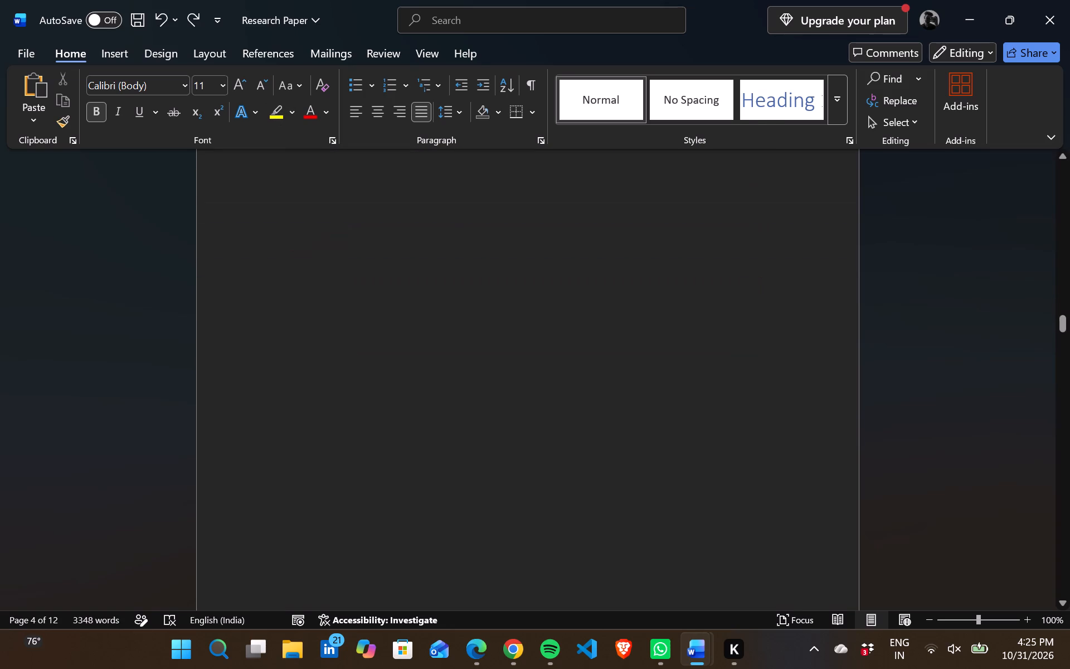
scroll(495, 492, "down", 5)
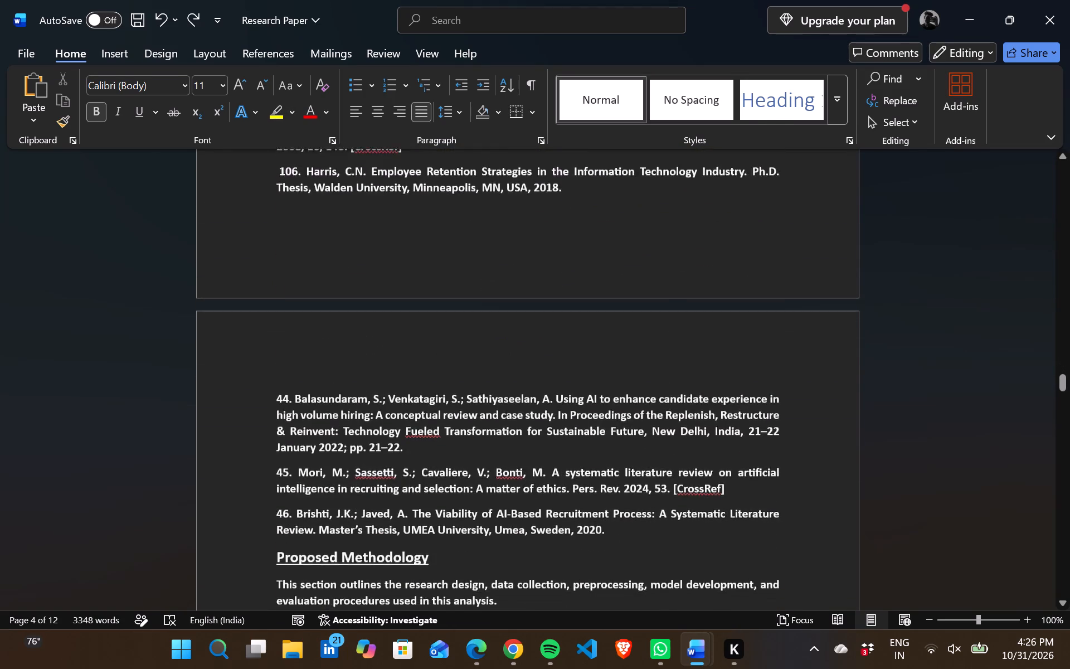
scroll(495, 492, "down", 4)
scroll(495, 492, "up", 1)
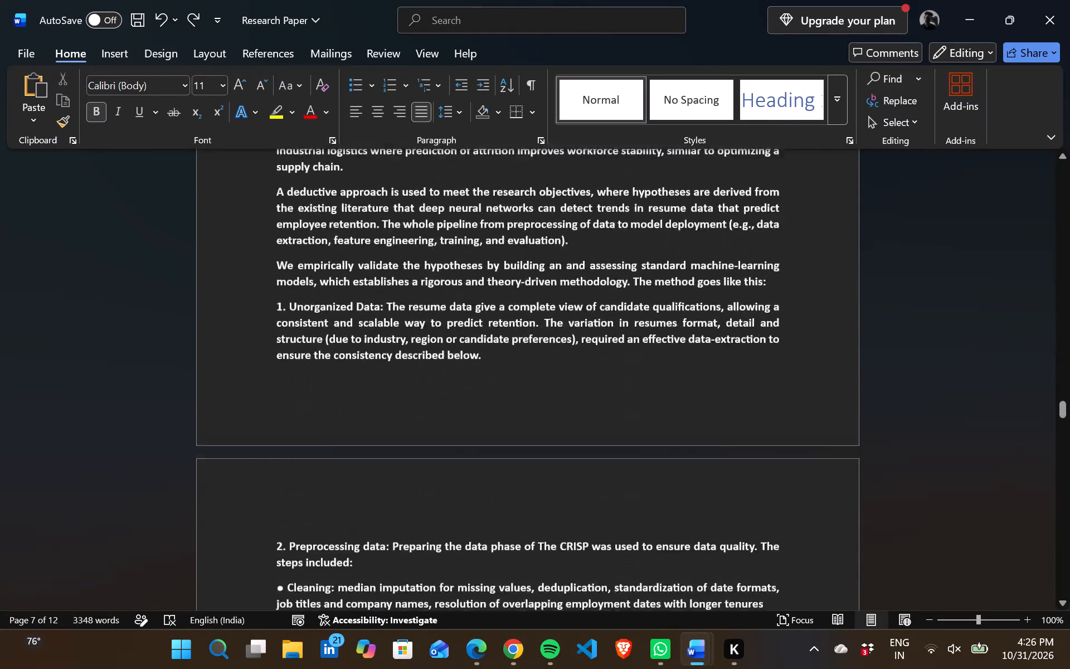
scroll(495, 492, "up", 6)
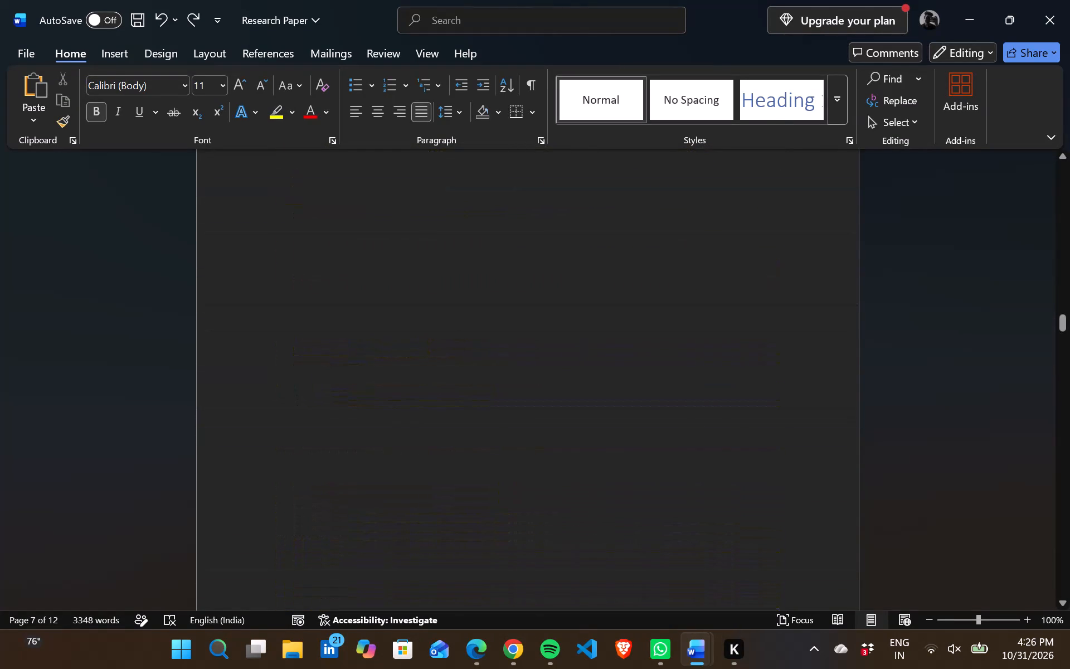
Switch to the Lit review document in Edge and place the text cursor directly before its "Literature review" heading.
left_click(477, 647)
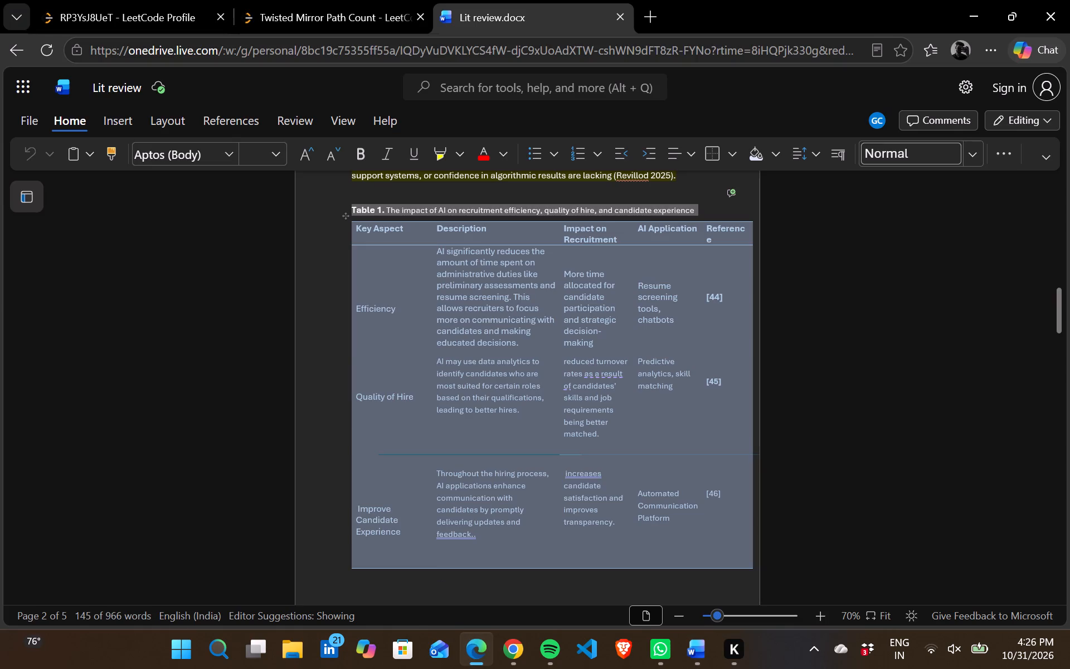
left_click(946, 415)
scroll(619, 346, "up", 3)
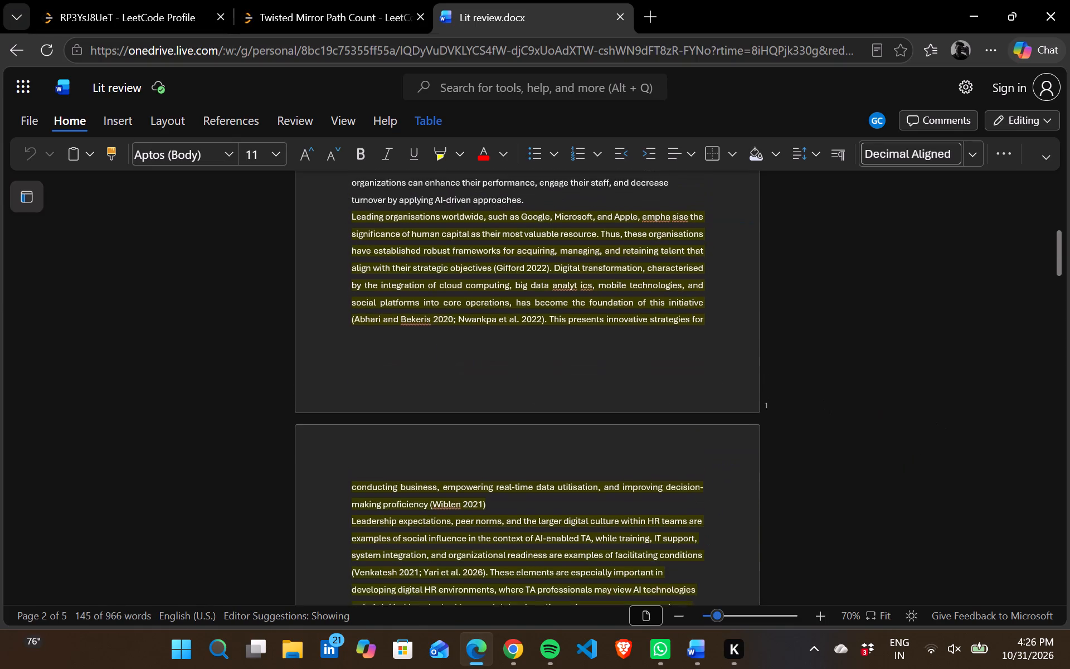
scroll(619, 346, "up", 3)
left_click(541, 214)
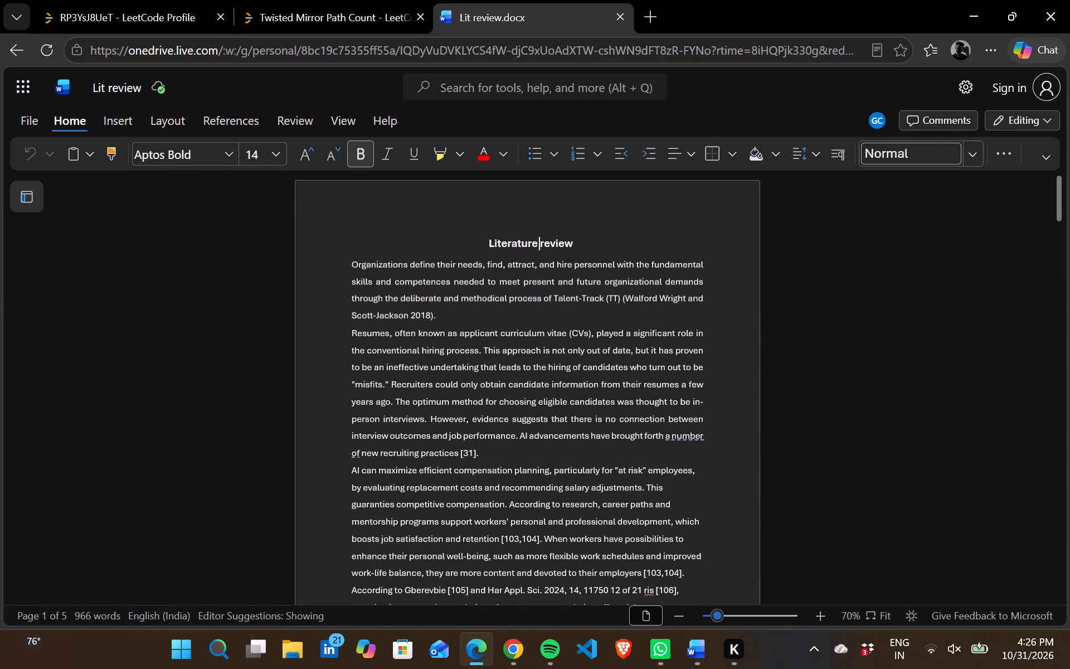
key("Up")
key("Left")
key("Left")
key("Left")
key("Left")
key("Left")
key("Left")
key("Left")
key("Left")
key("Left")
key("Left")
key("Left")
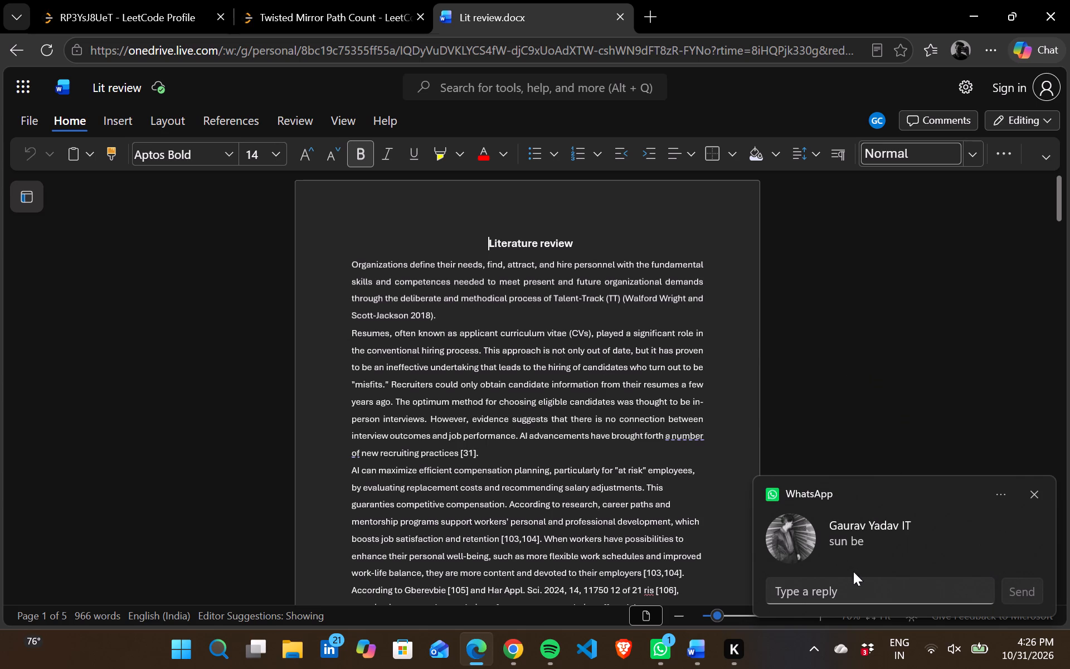
left_click(874, 591)
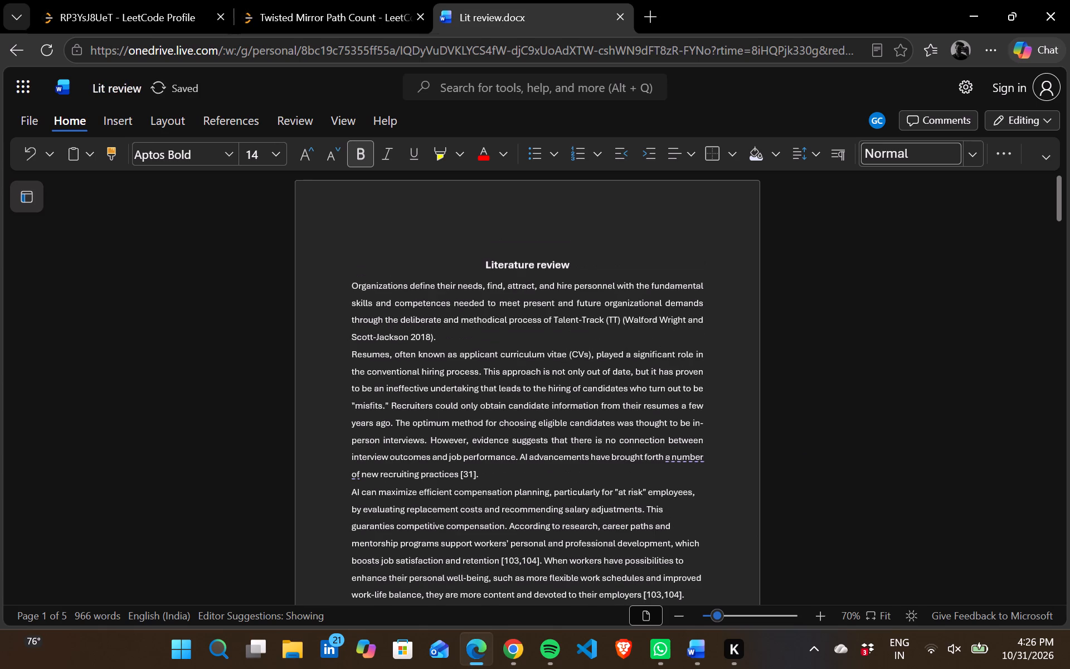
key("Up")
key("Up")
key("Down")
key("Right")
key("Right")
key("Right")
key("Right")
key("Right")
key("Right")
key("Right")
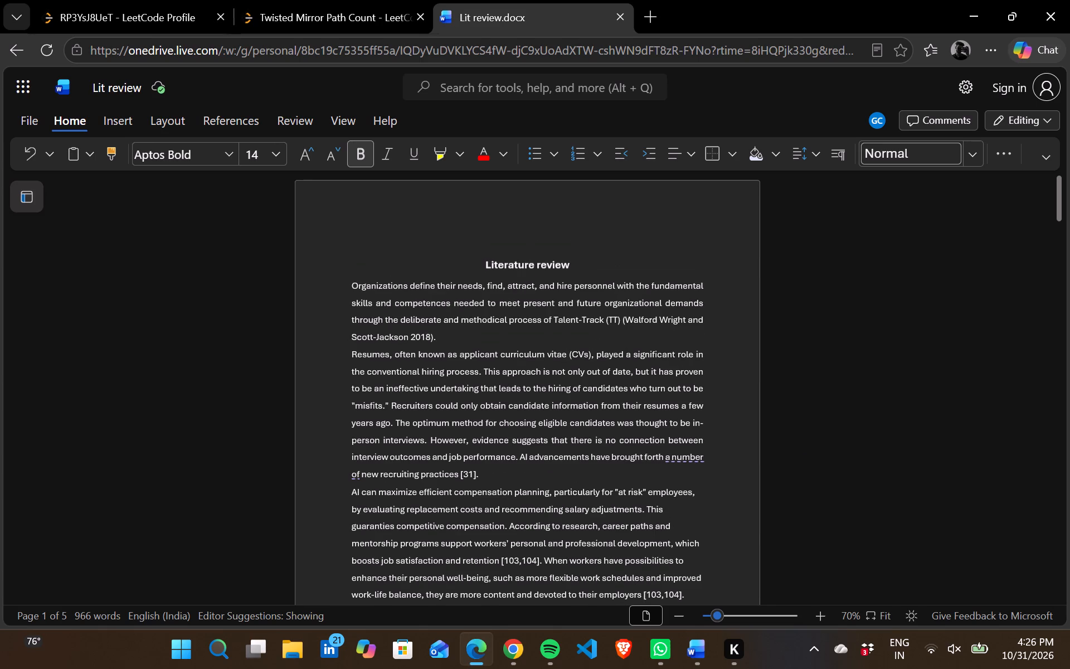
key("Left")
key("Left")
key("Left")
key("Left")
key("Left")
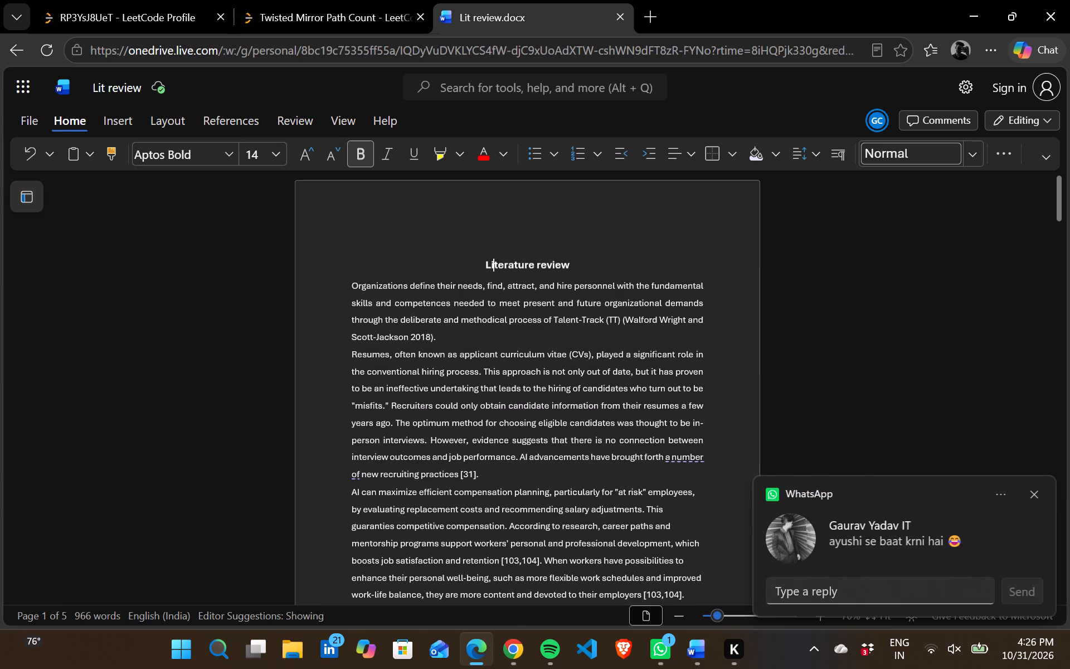
left_click(834, 598)
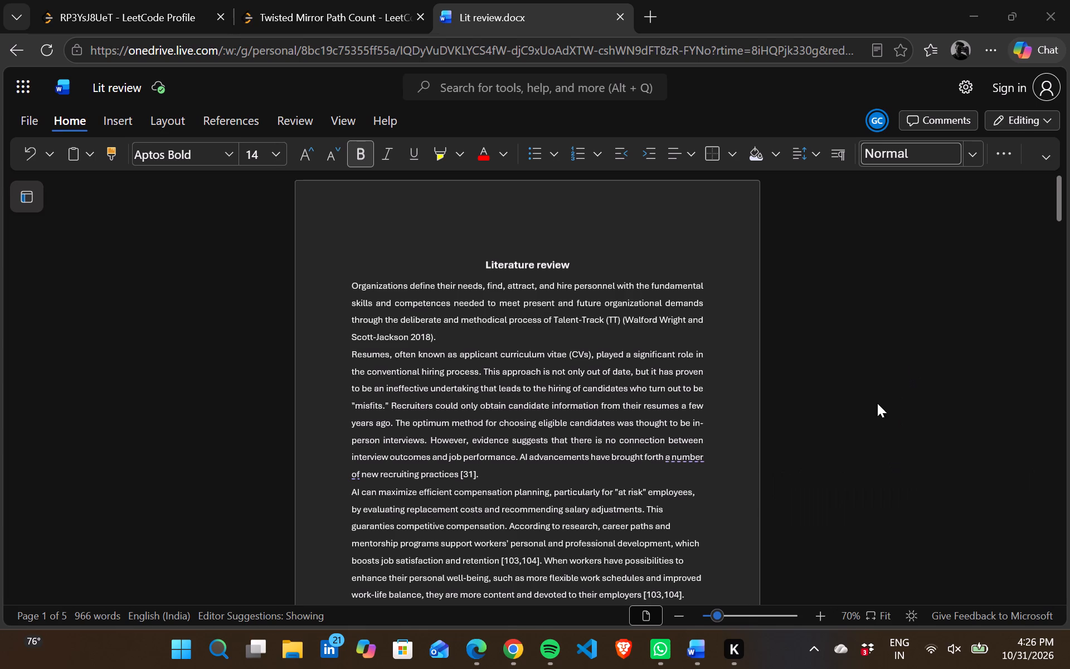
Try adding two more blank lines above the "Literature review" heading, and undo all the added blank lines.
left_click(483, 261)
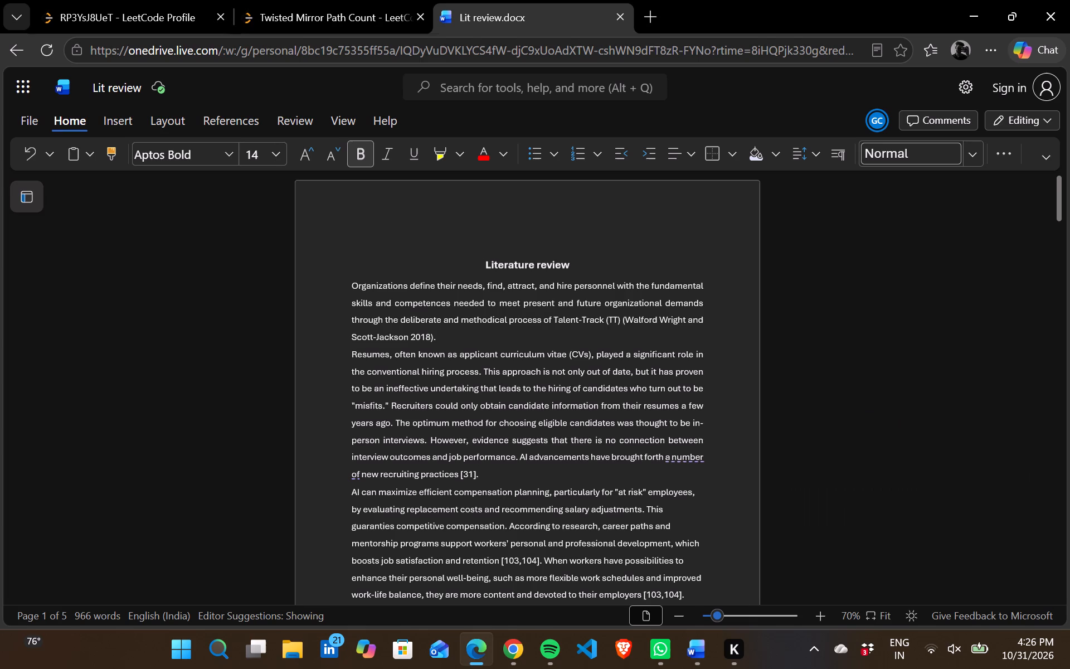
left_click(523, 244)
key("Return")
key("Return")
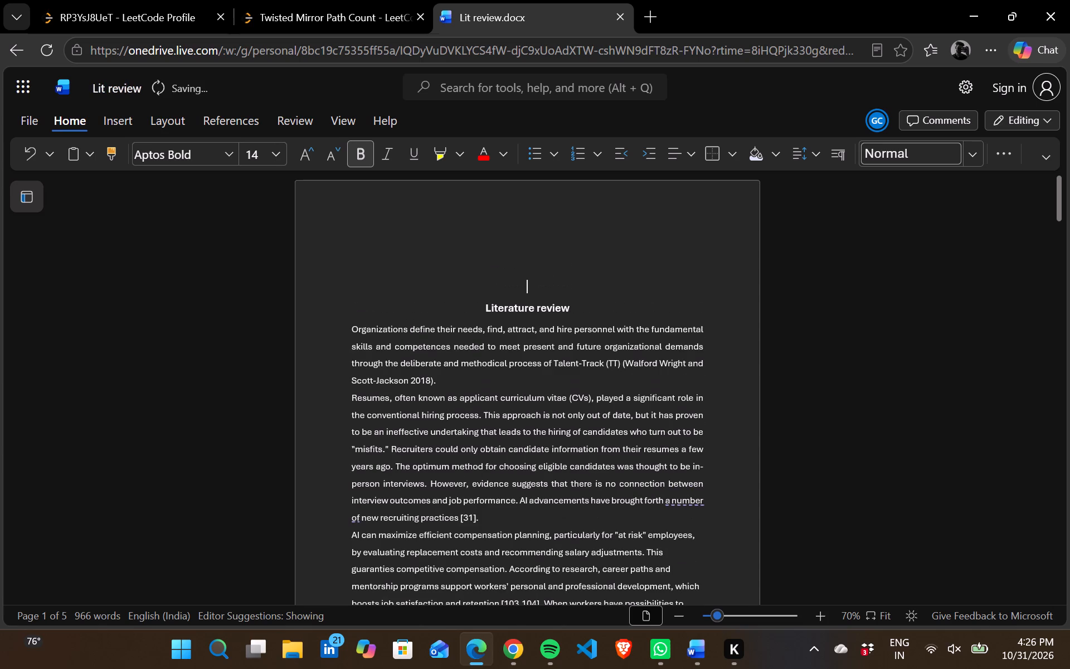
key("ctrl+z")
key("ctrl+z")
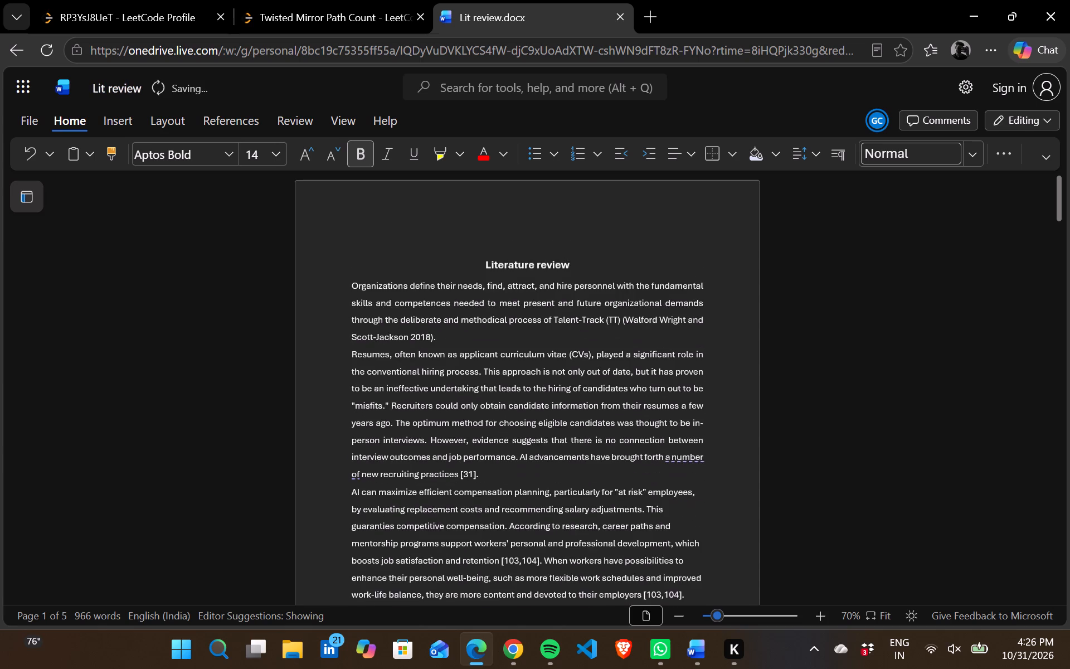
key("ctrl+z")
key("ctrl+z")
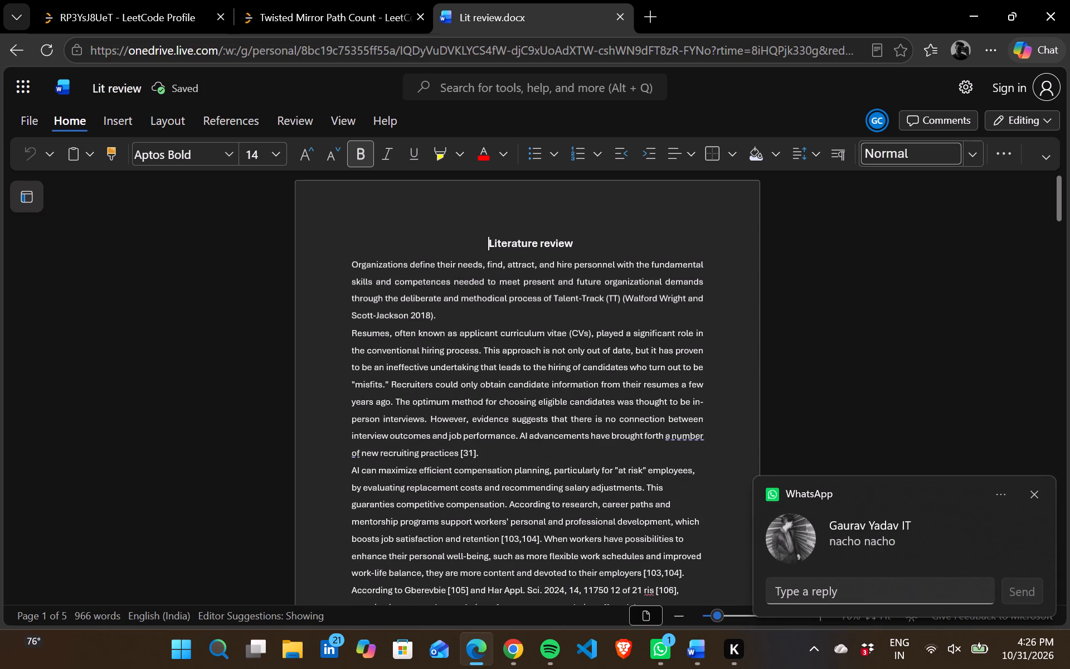
Dismiss the incoming WhatsApp notifications without replying.
left_click(1033, 498)
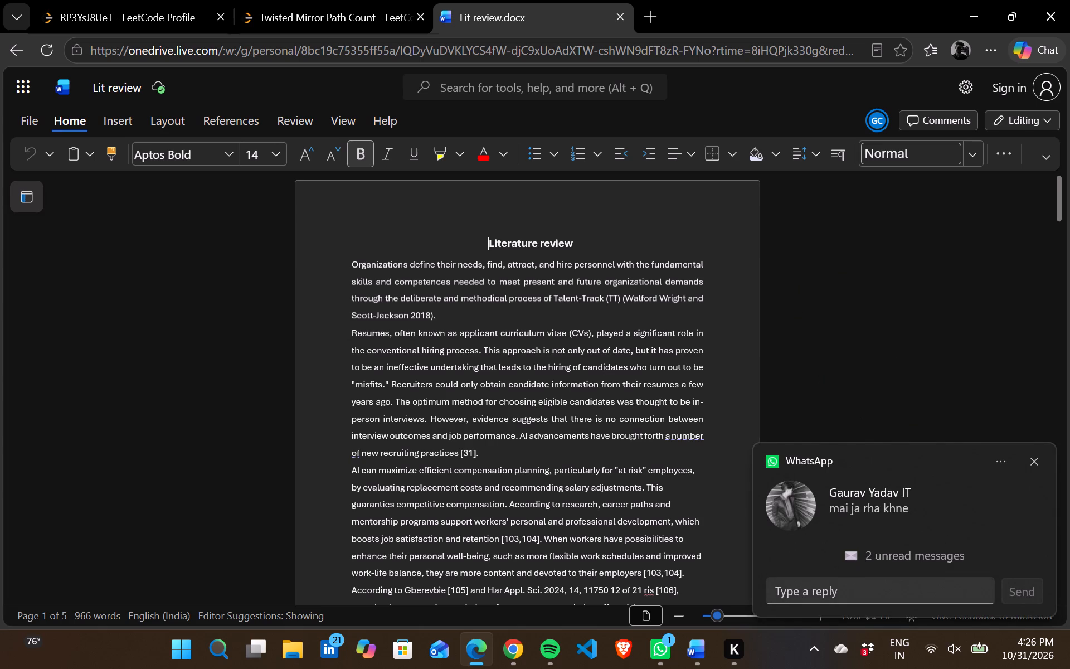
left_click(1032, 460)
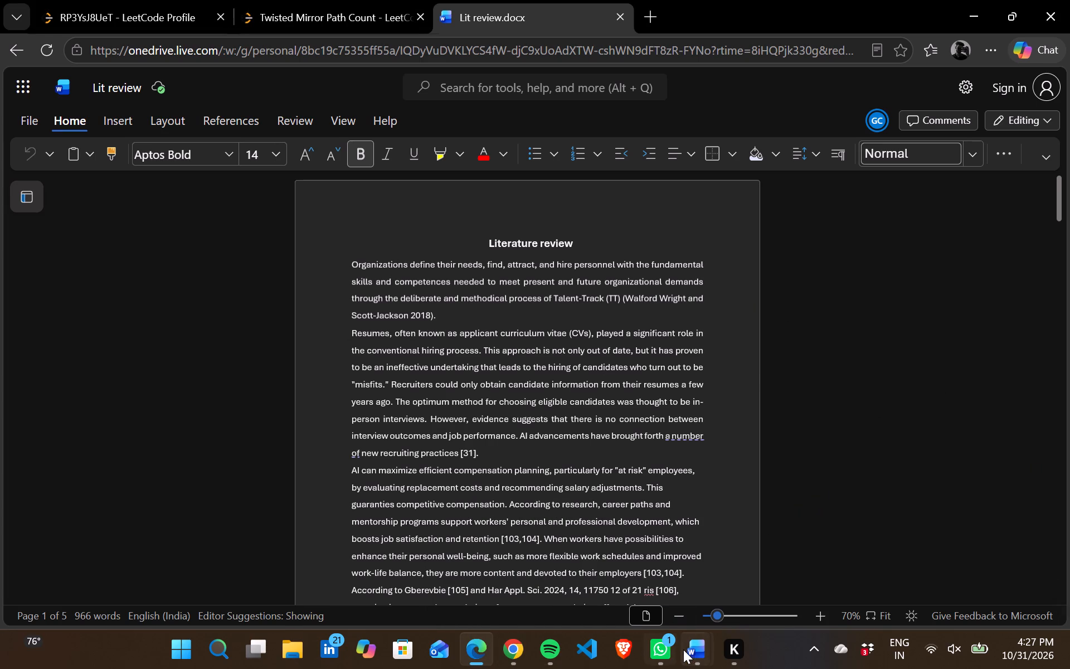
Switch to Word's Research Paper and paste the copied Table 1 with its caption on the blank page after the Literature Review text.
left_click(459, 565)
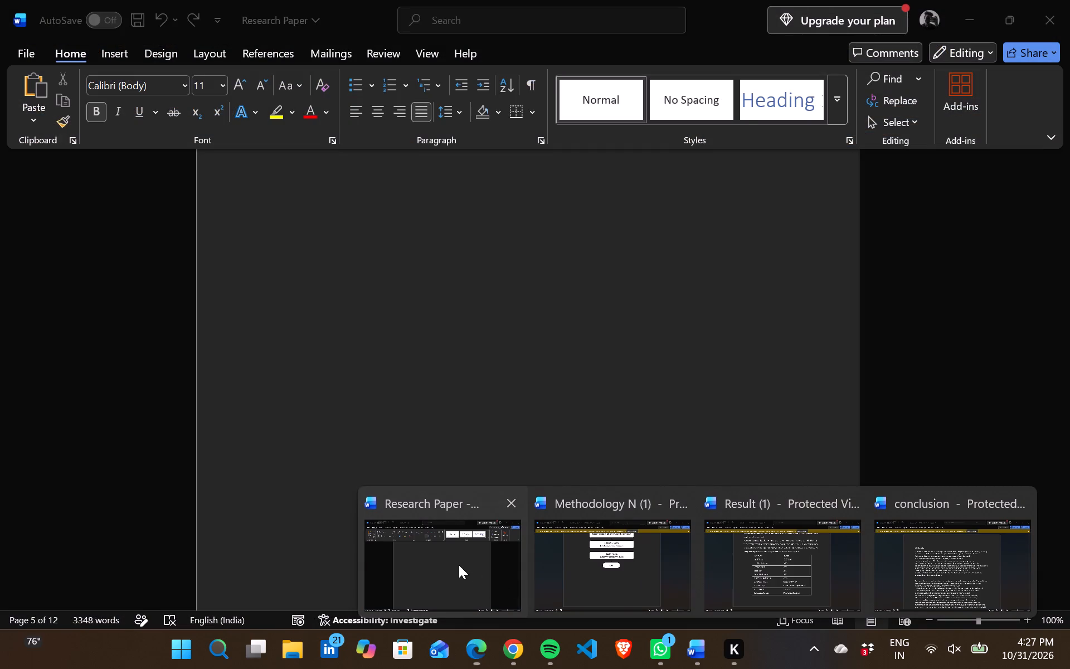
scroll(514, 319, "up", 3)
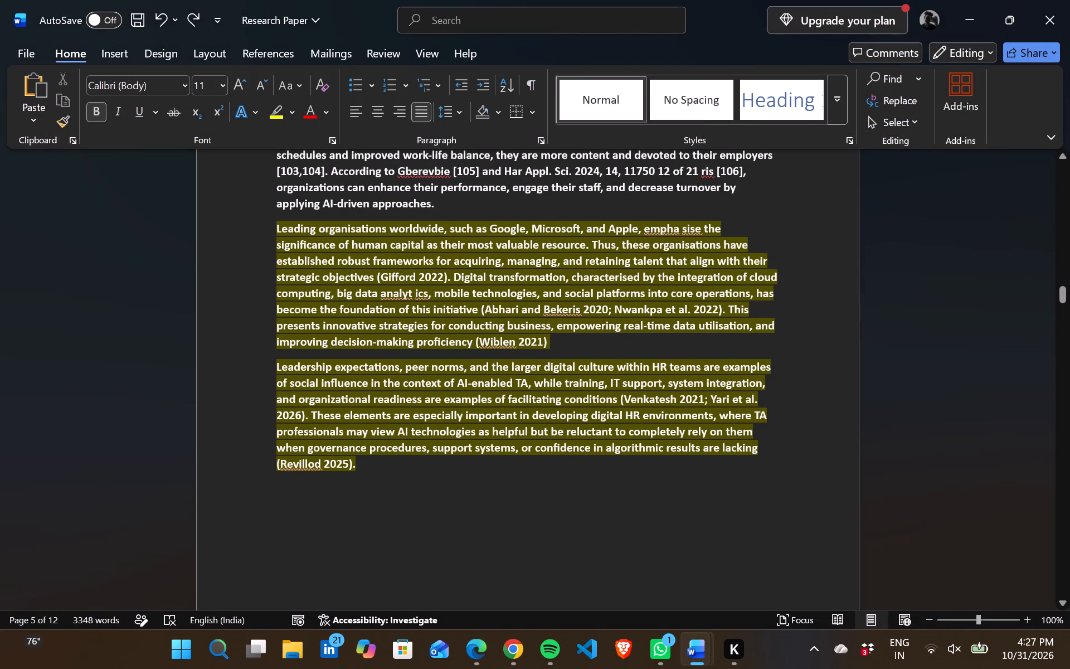
scroll(613, 529, "down", 1)
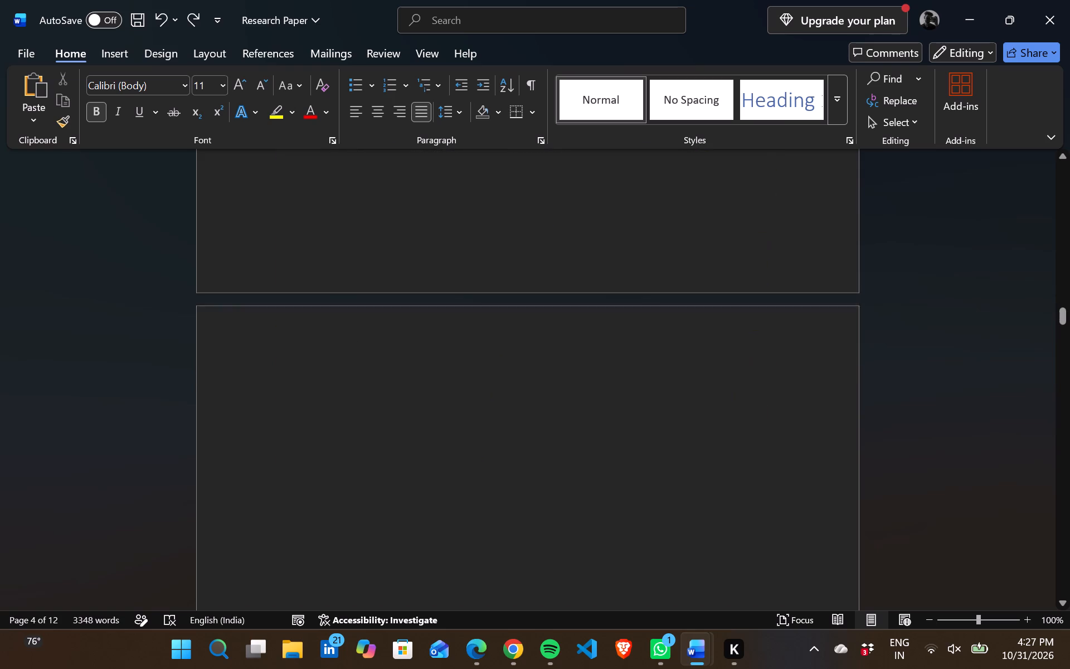
scroll(613, 529, "down", 1)
key("ctrl+v")
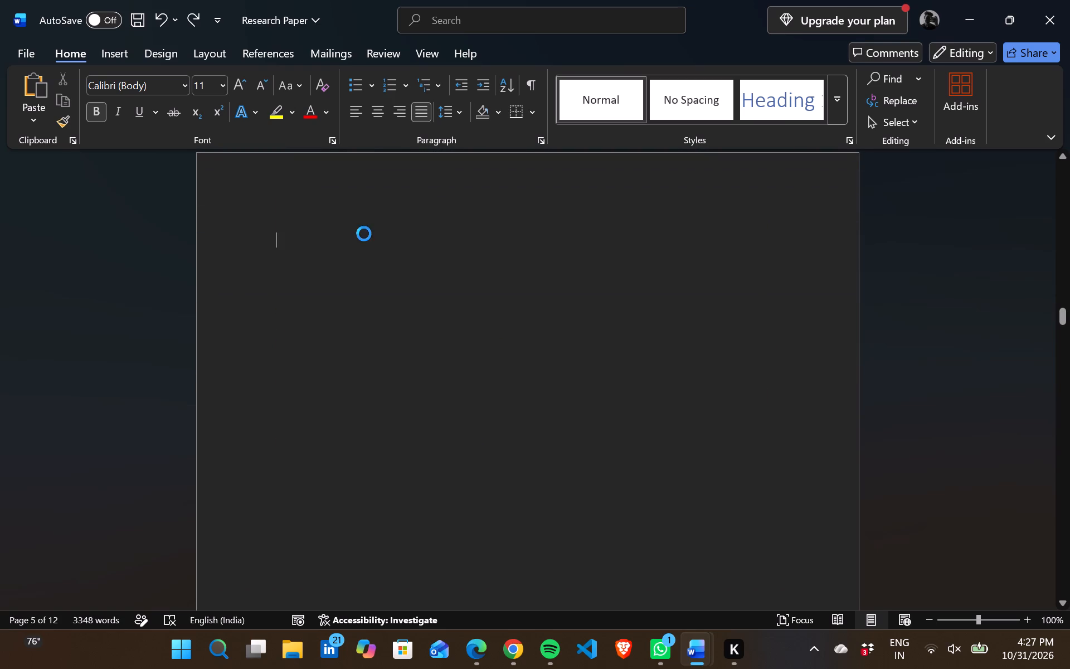
scroll(512, 345, "down", 1)
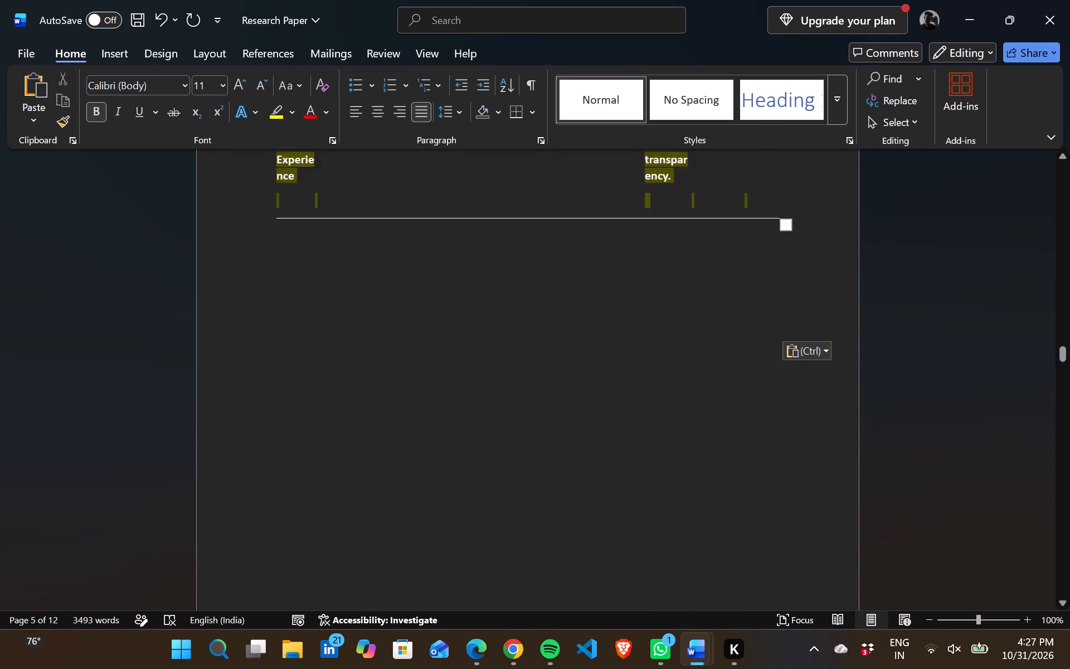
scroll(512, 345, "down", 2)
scroll(512, 345, "up", 7)
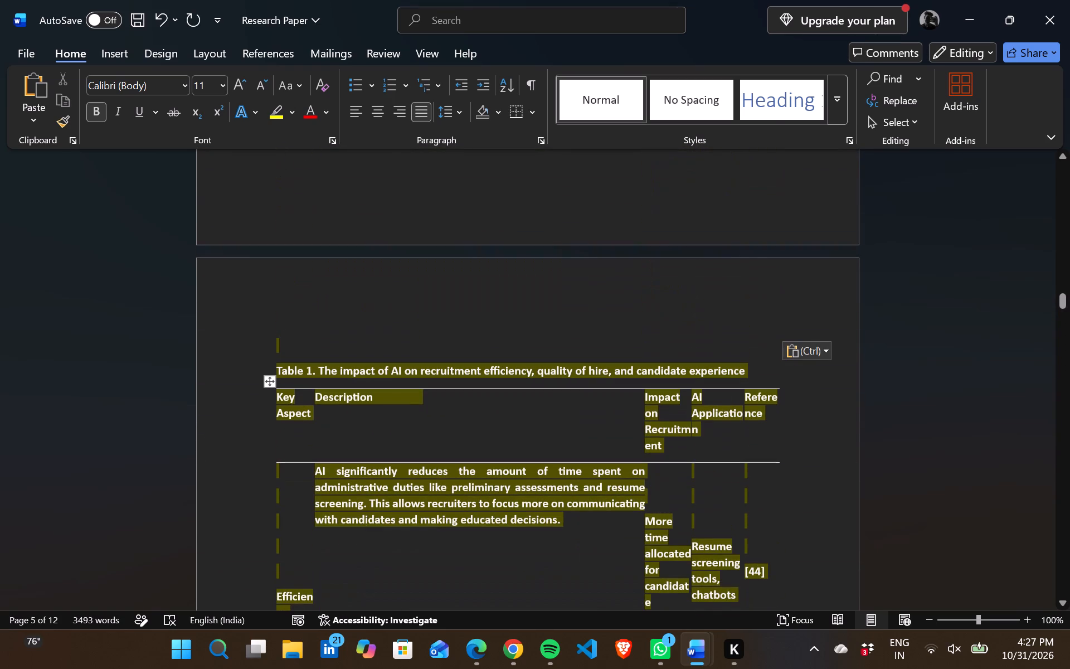
Remove the yellow highlighting from Table 1 and its caption.
left_click_drag(278, 369, 279, 377)
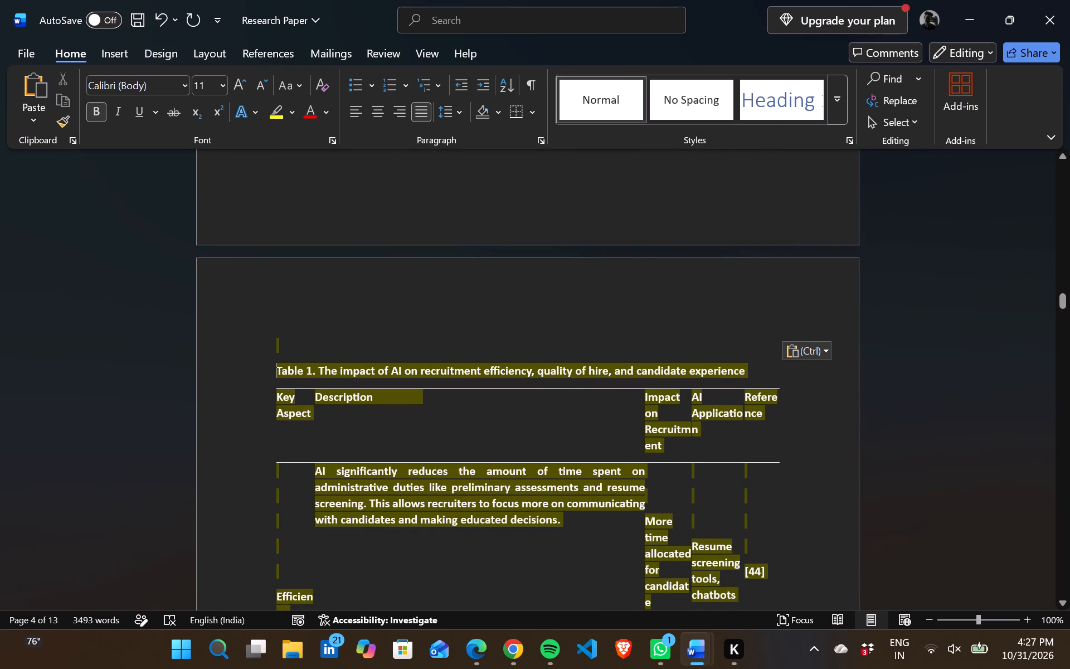
left_click_drag(279, 377, 558, 555)
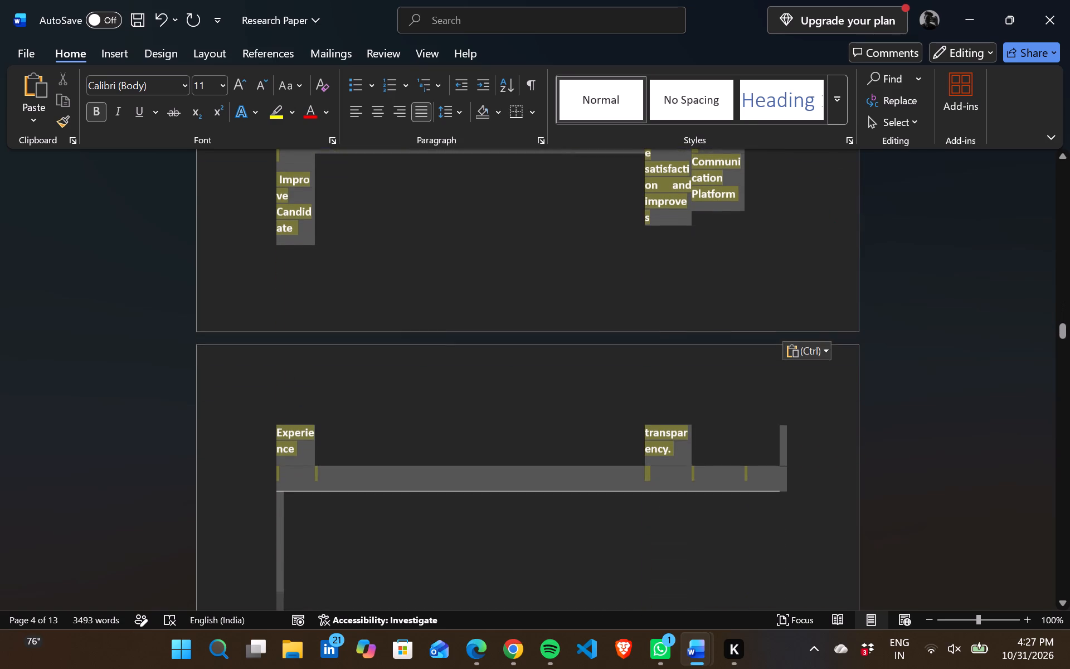
left_click_drag(558, 555, 670, 474)
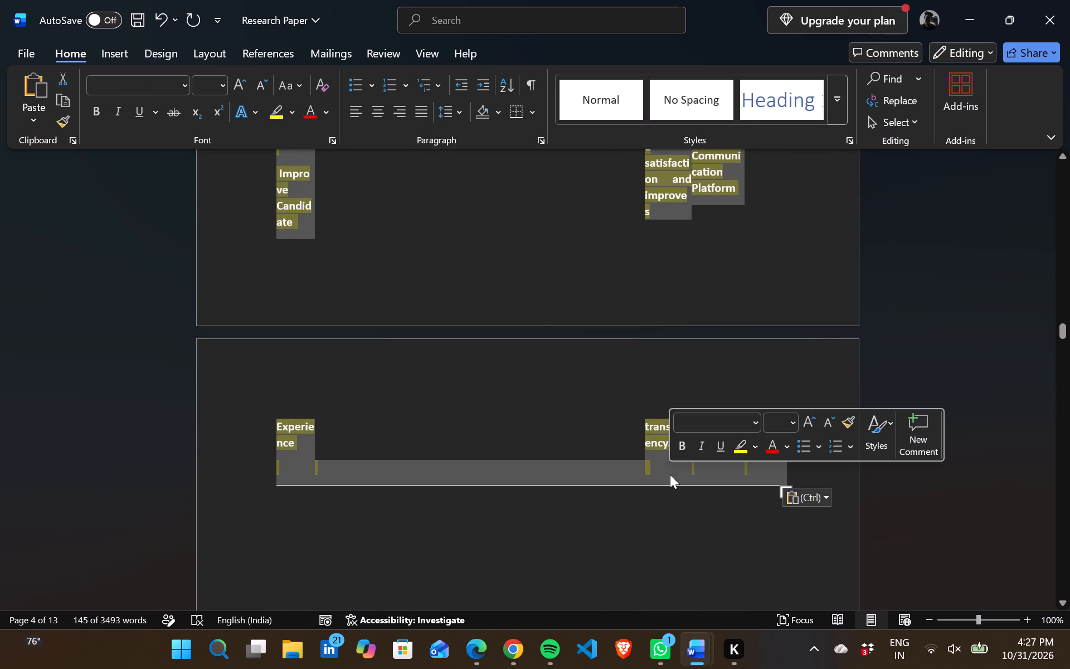
left_click(737, 450)
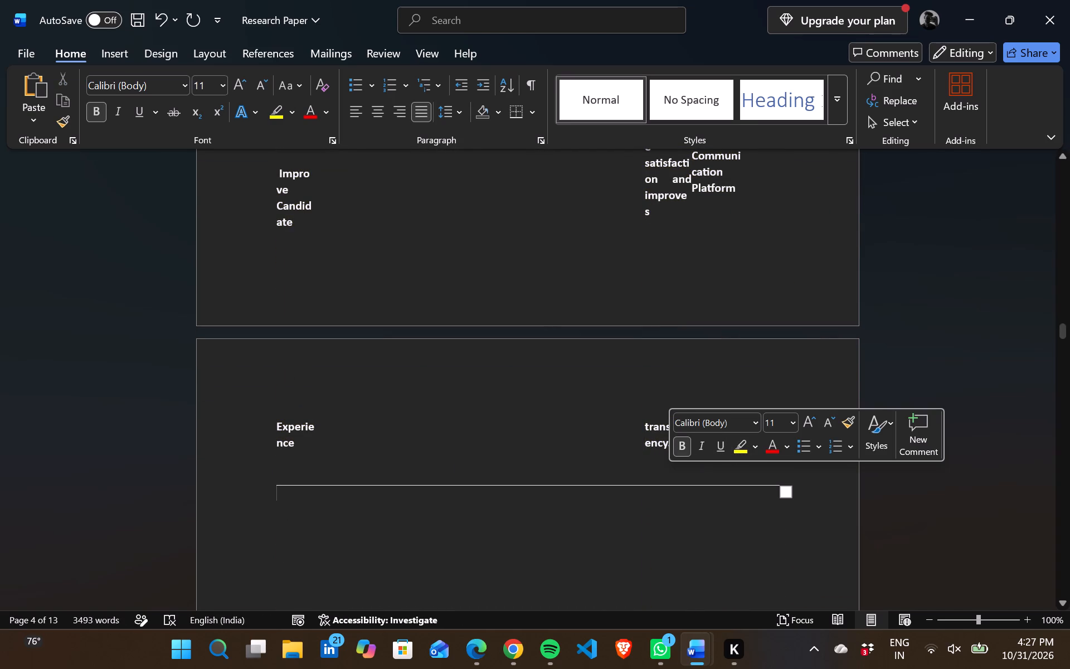
Set the paragraph alignment of Table 1 and its caption to Centered.
scroll(414, 439, "up", 2)
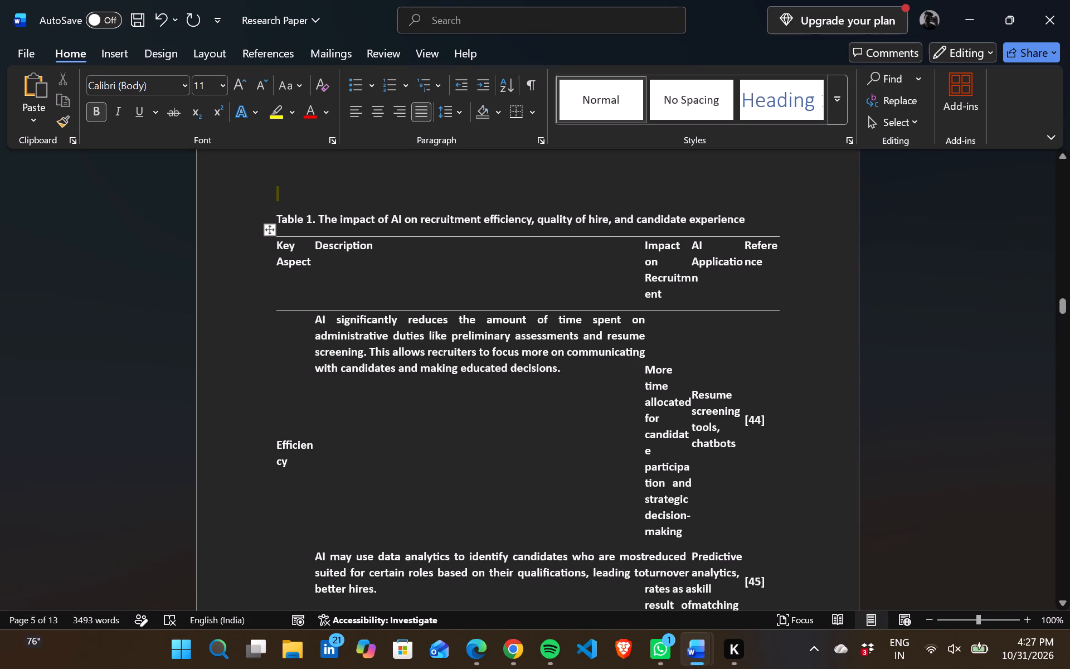
left_click_drag(276, 216, 542, 626)
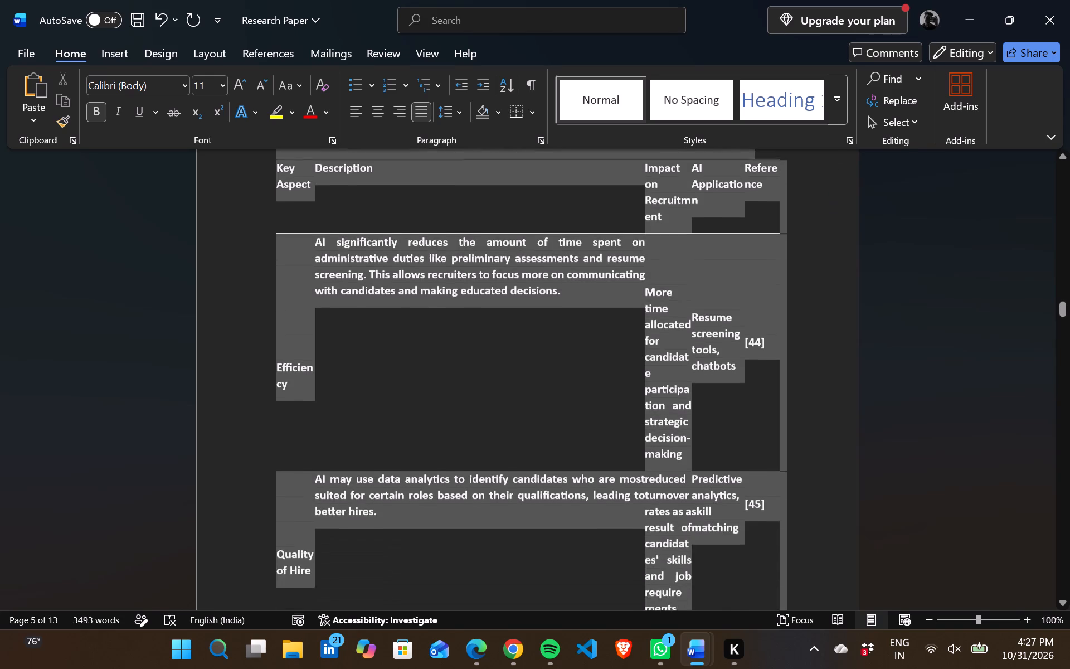
left_click_drag(542, 626, 630, 467)
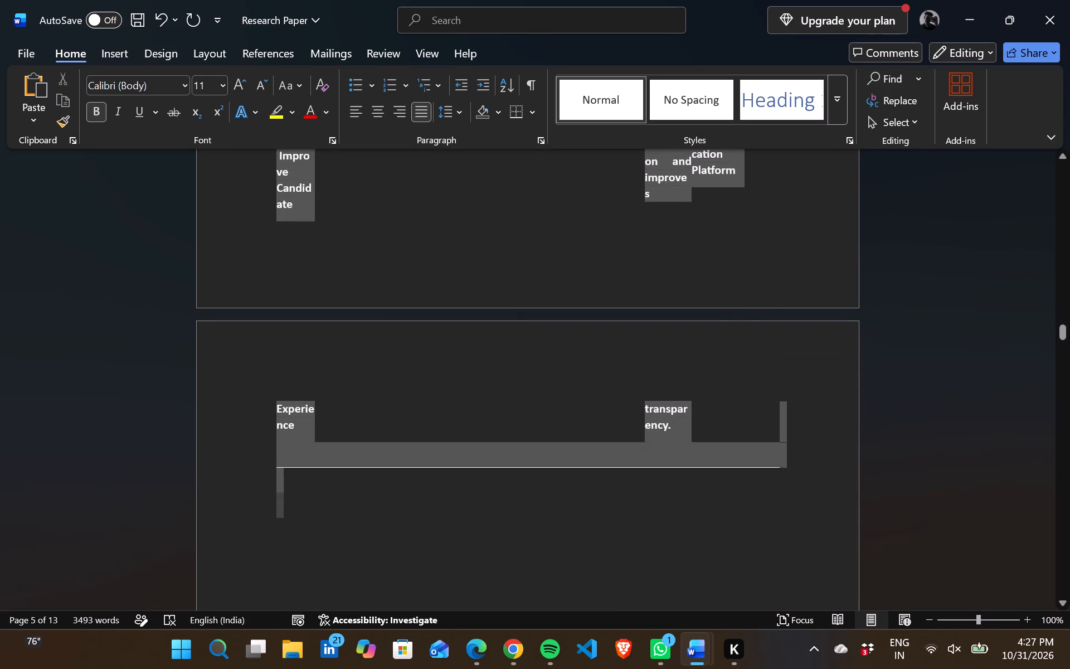
left_click_drag(630, 467, 632, 467)
right_click(632, 467)
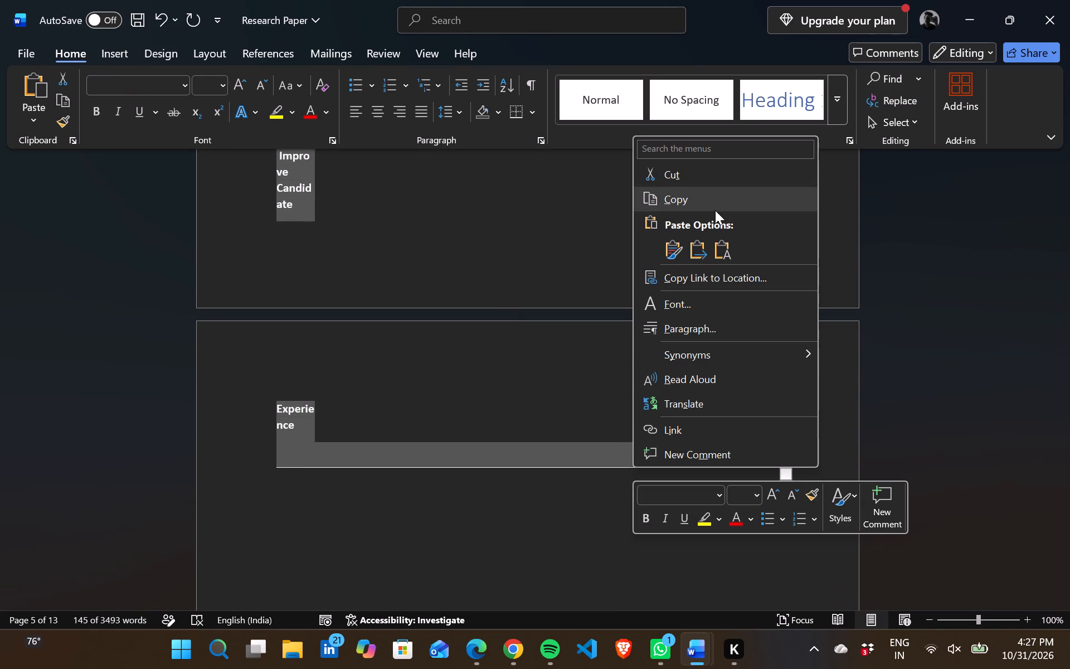
left_click(684, 327)
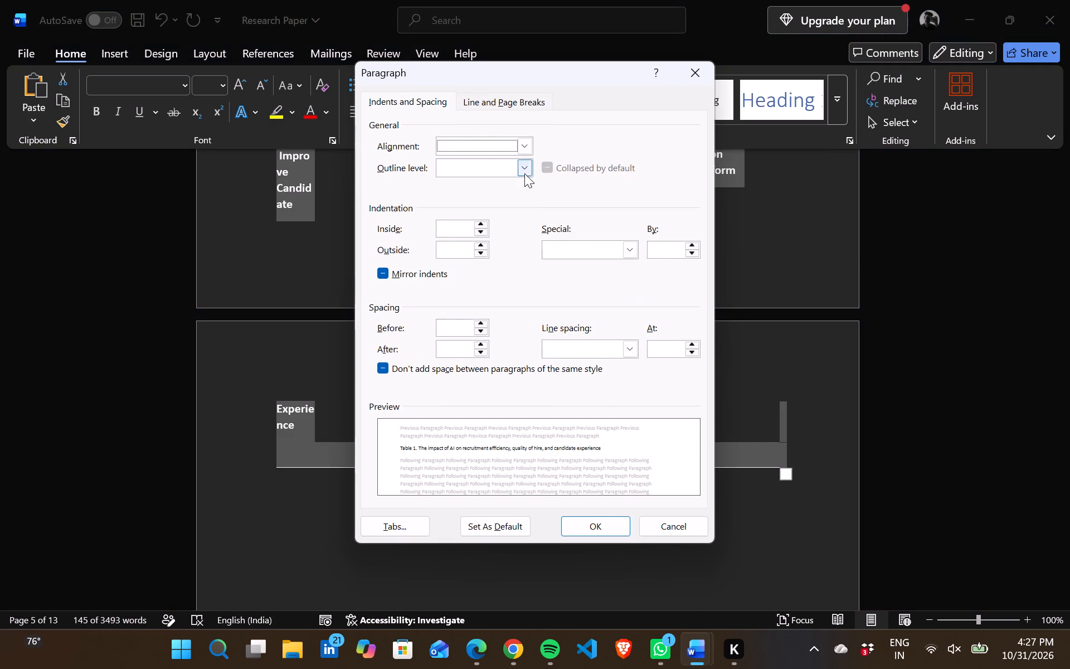
left_click(522, 146)
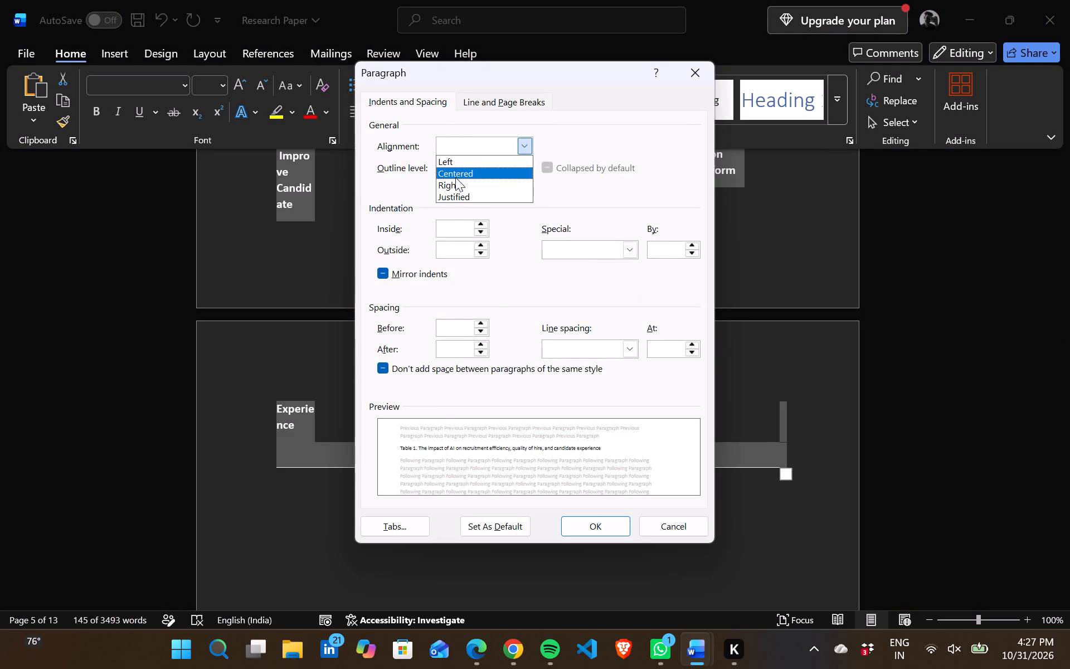
left_click(455, 176)
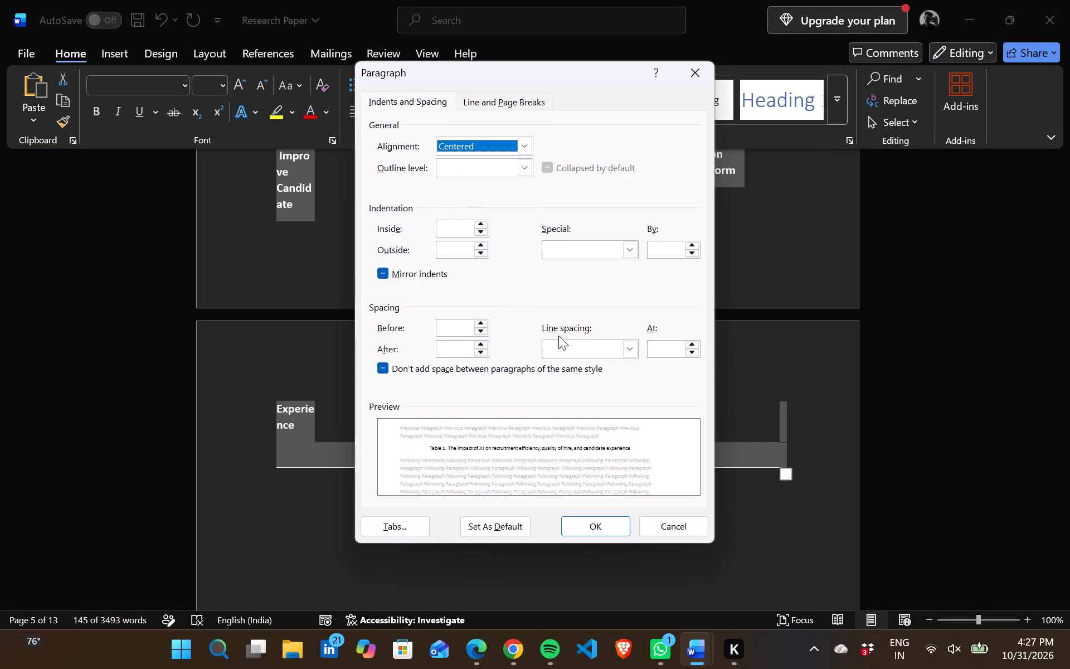
left_click(590, 525)
left_click(503, 384)
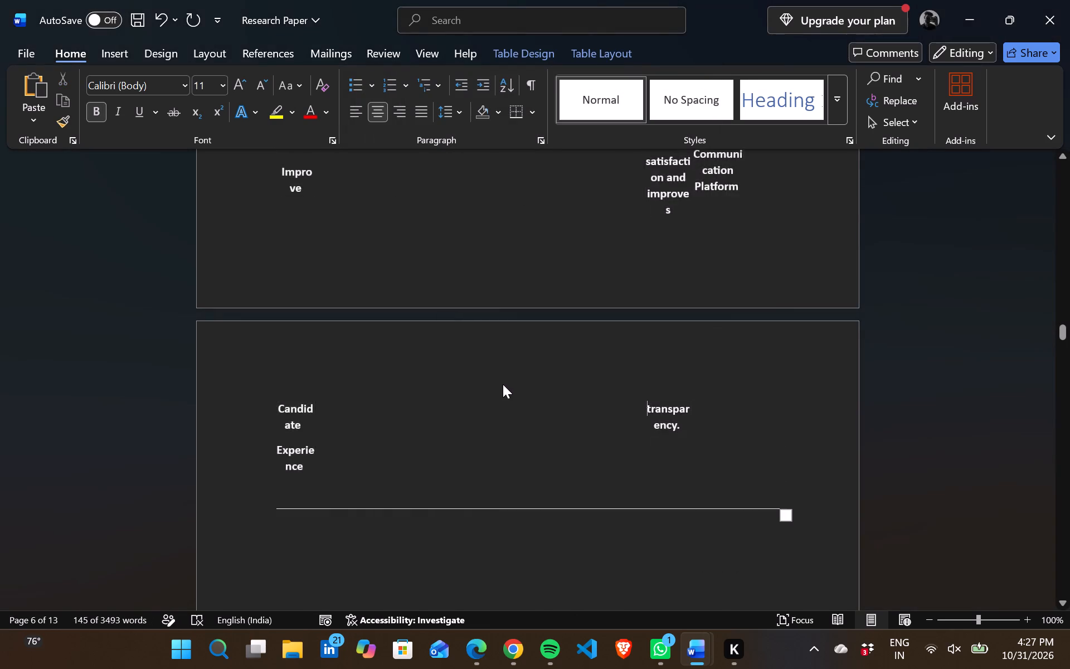
Change the paragraph alignment of Table 1 and its caption to Left.
scroll(503, 384, "up", 4)
scroll(503, 384, "down", 1)
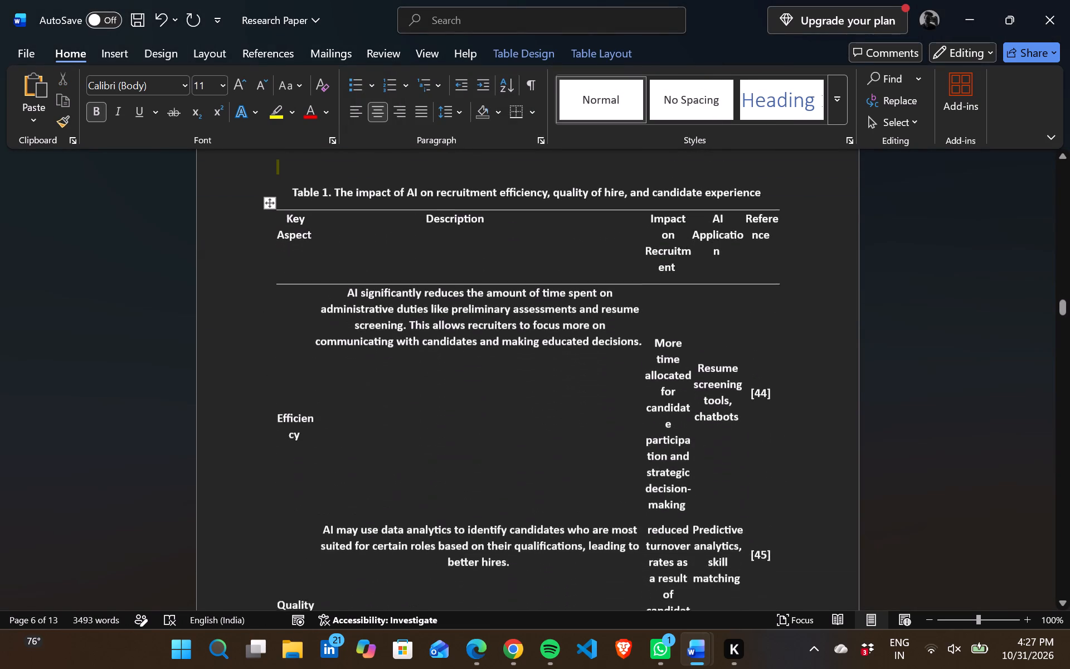
scroll(503, 384, "down", 1)
left_click_drag(283, 182, 341, 296)
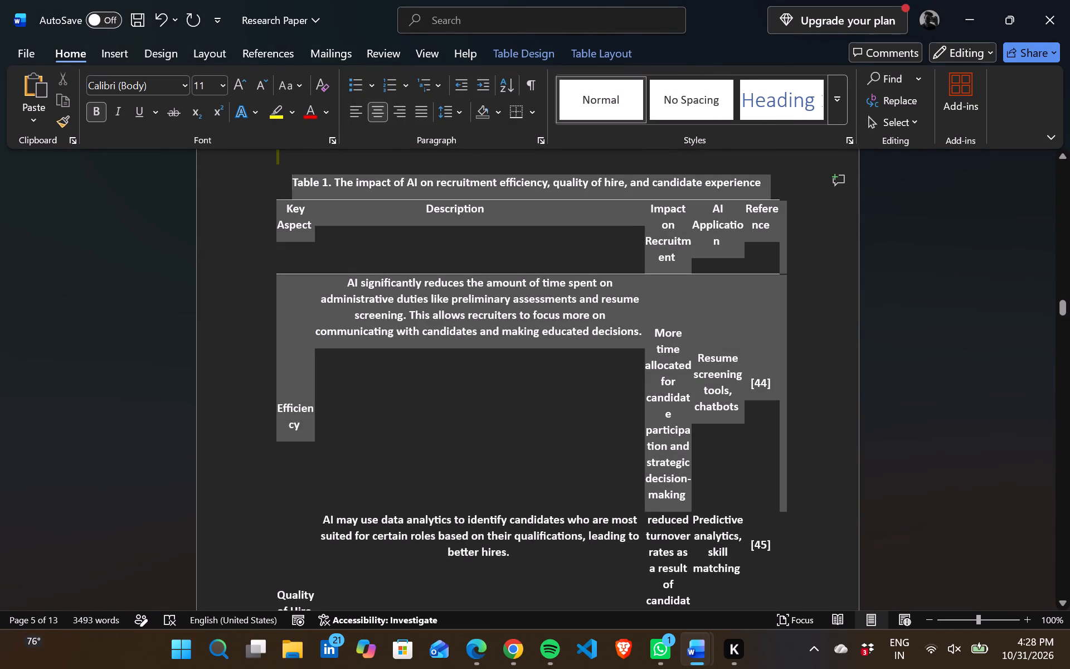
left_click_drag(341, 296, 637, 270)
right_click(637, 270)
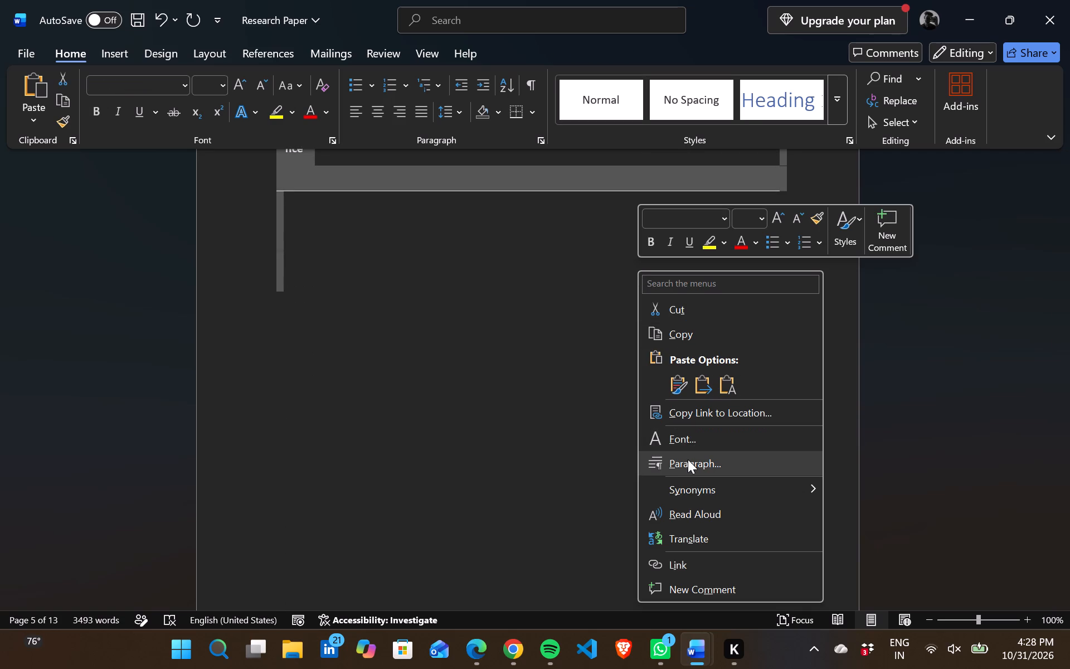
left_click(684, 465)
left_click(519, 144)
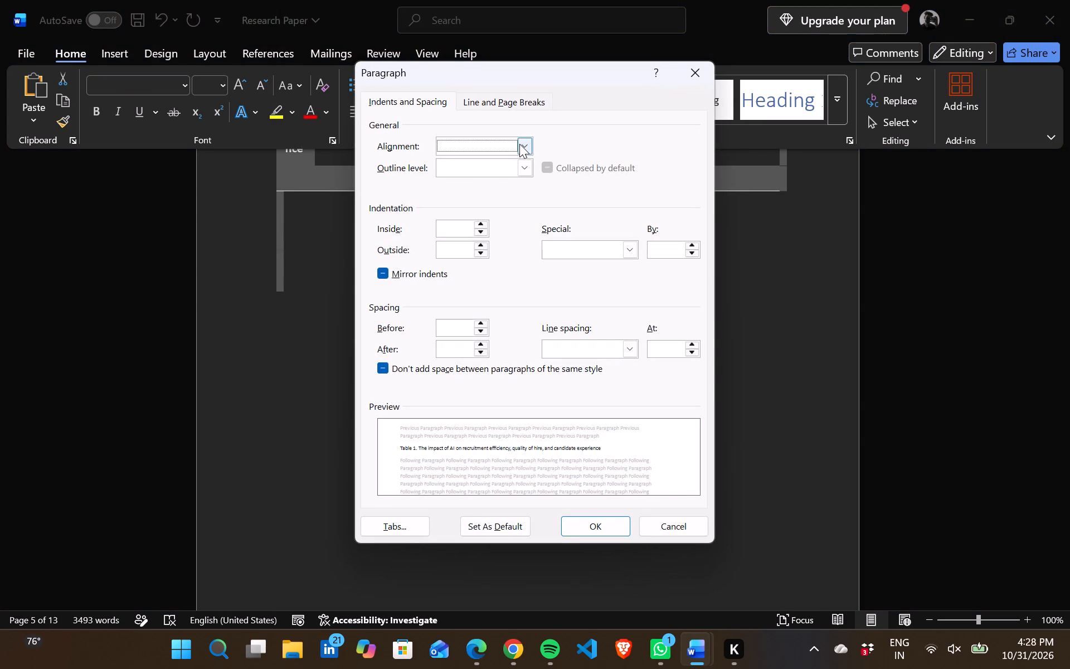
left_click(450, 199)
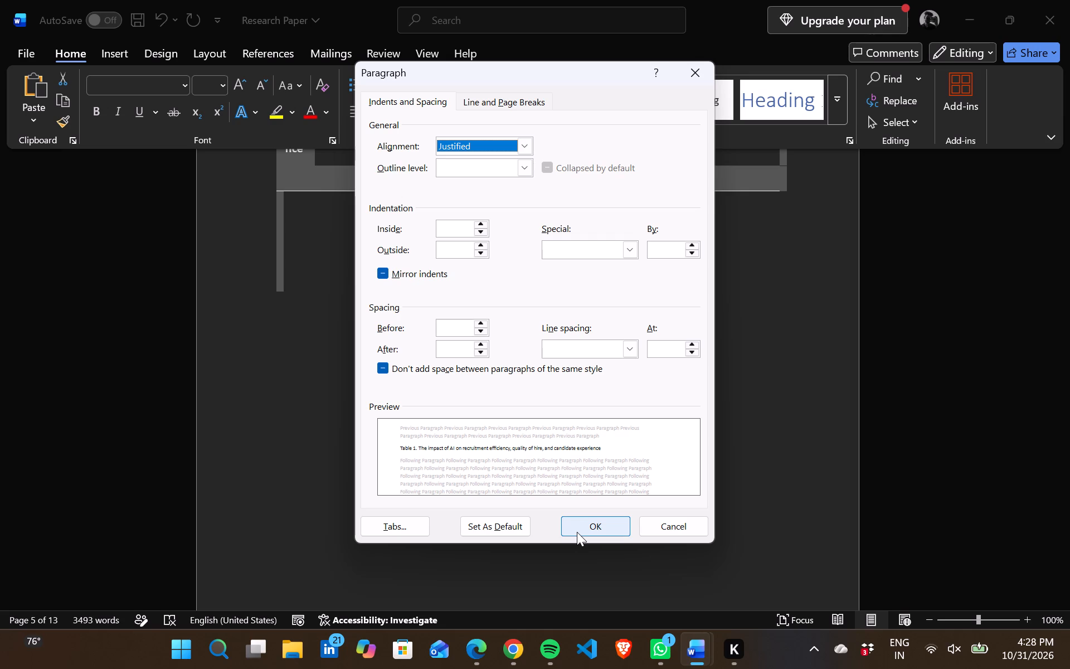
left_click(527, 148)
left_click(471, 164)
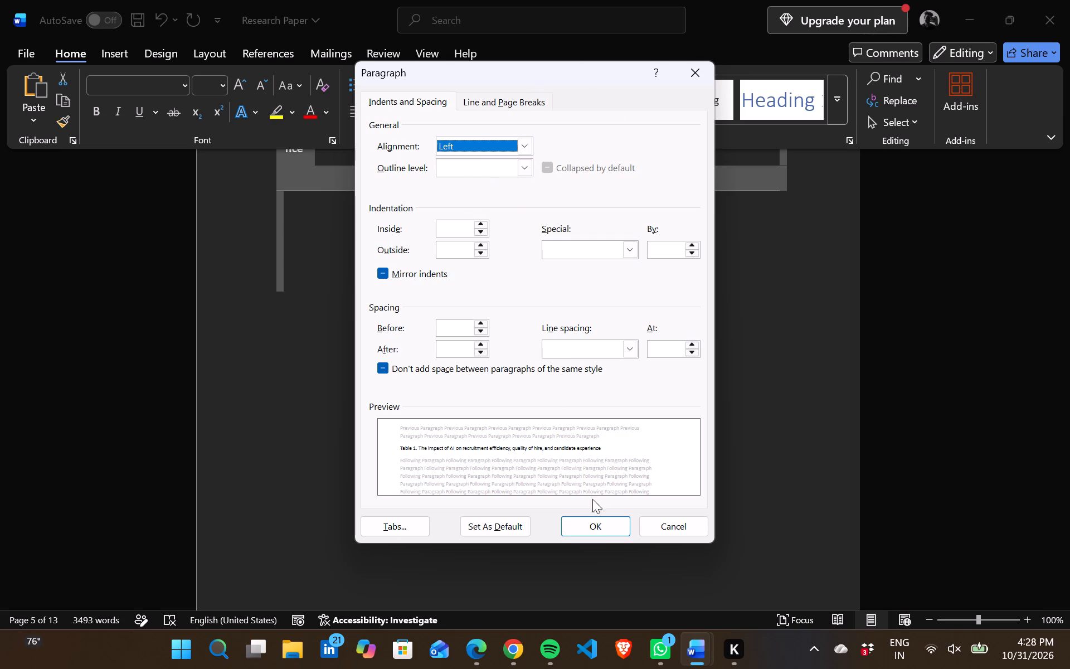
left_click(597, 524)
left_click(481, 324)
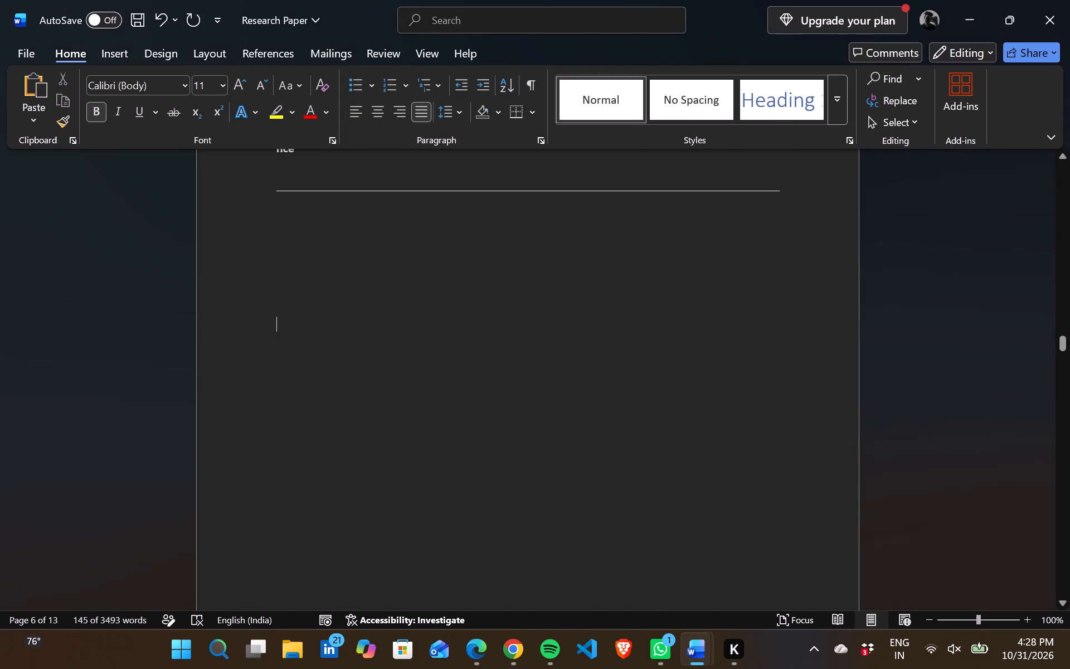
Print all pages of the Research Paper as a PDF with the Microsoft Print to PDF printer.
scroll(481, 324, "up", 5)
scroll(481, 324, "down", 1)
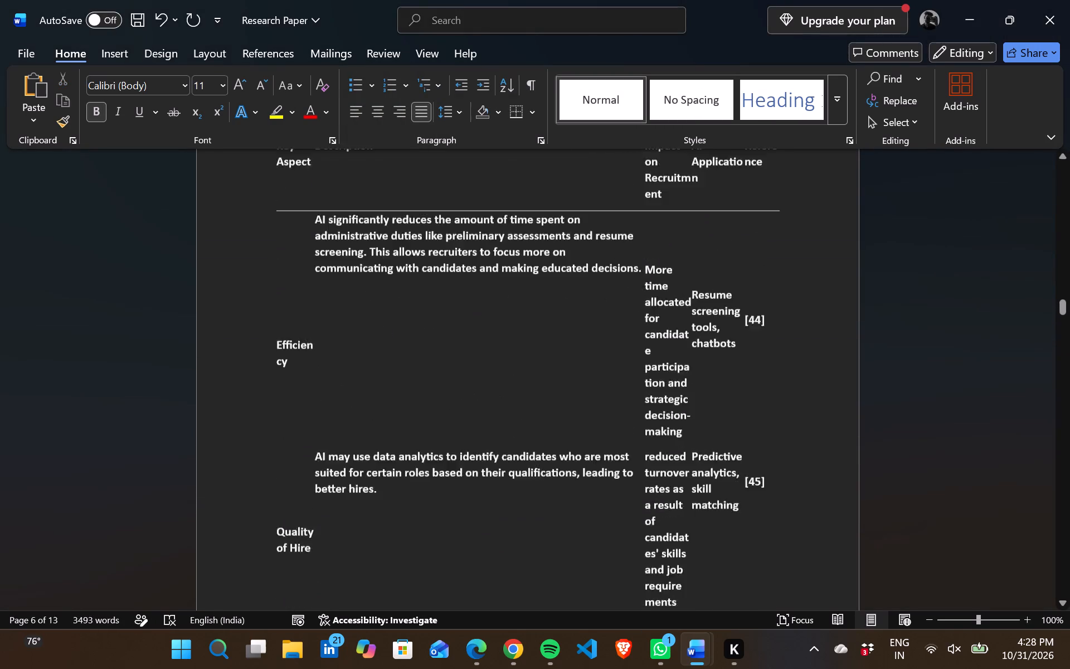
scroll(481, 324, "down", 1)
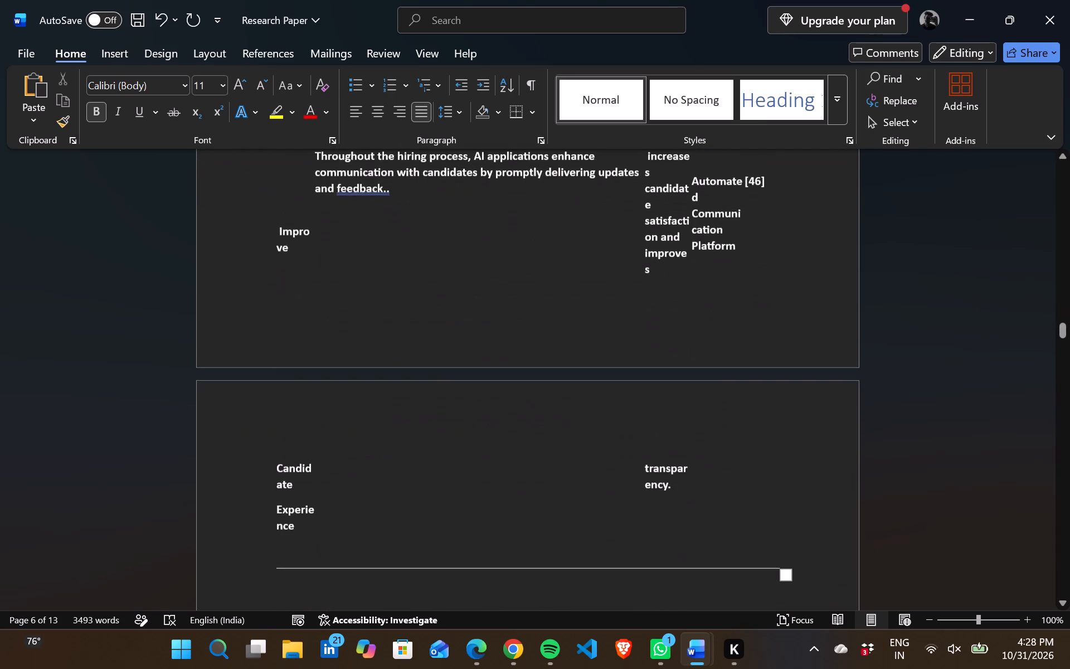
left_click(20, 45)
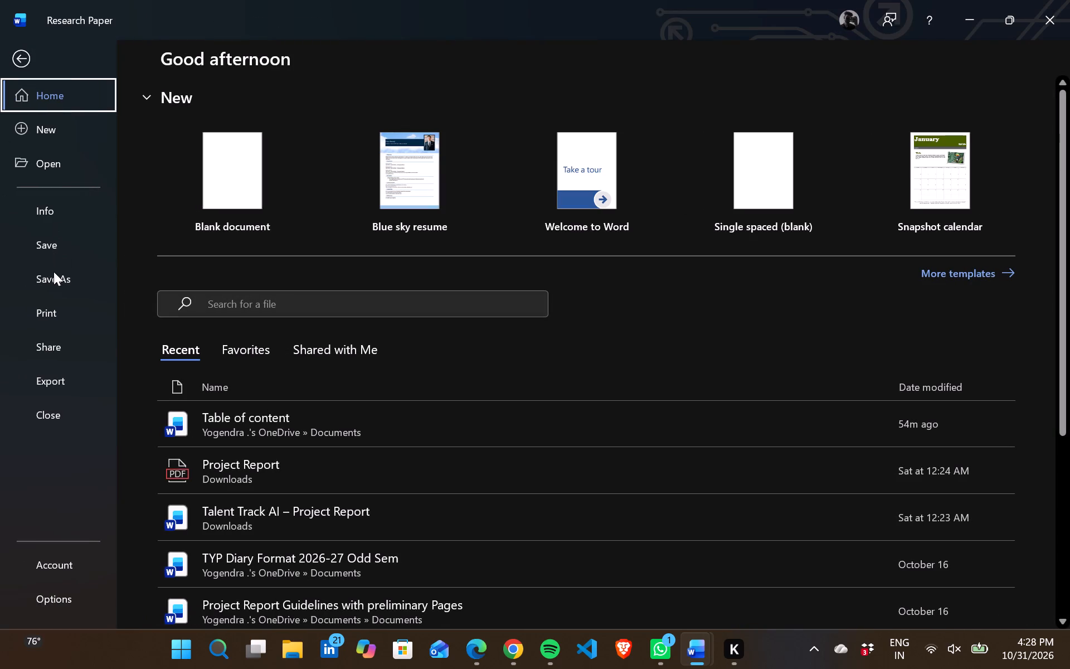
left_click(53, 310)
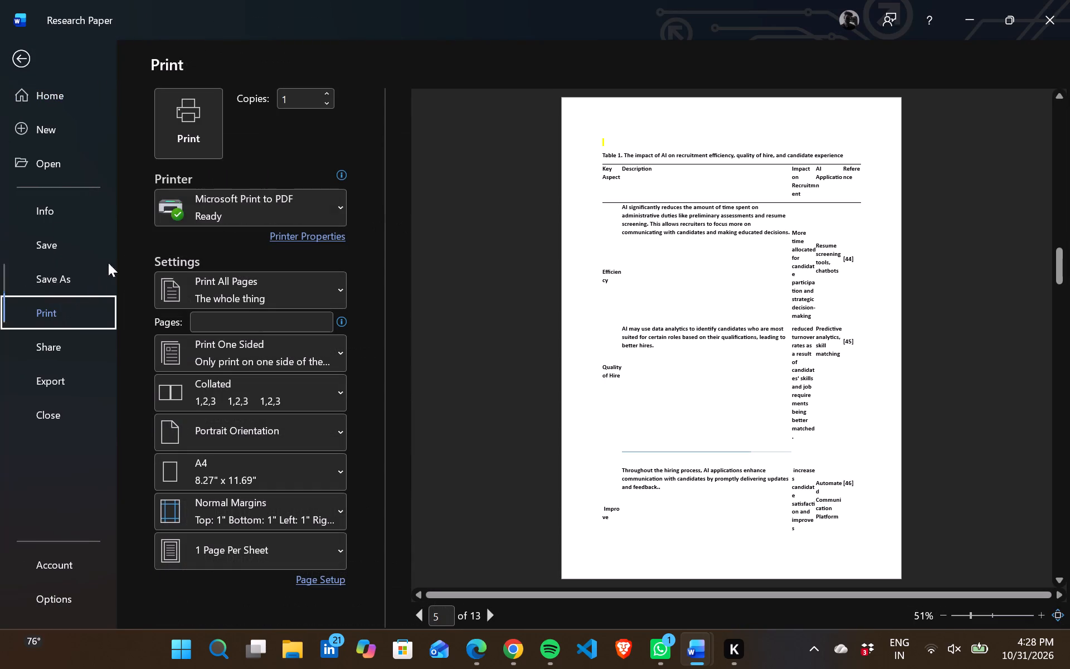
left_click(191, 105)
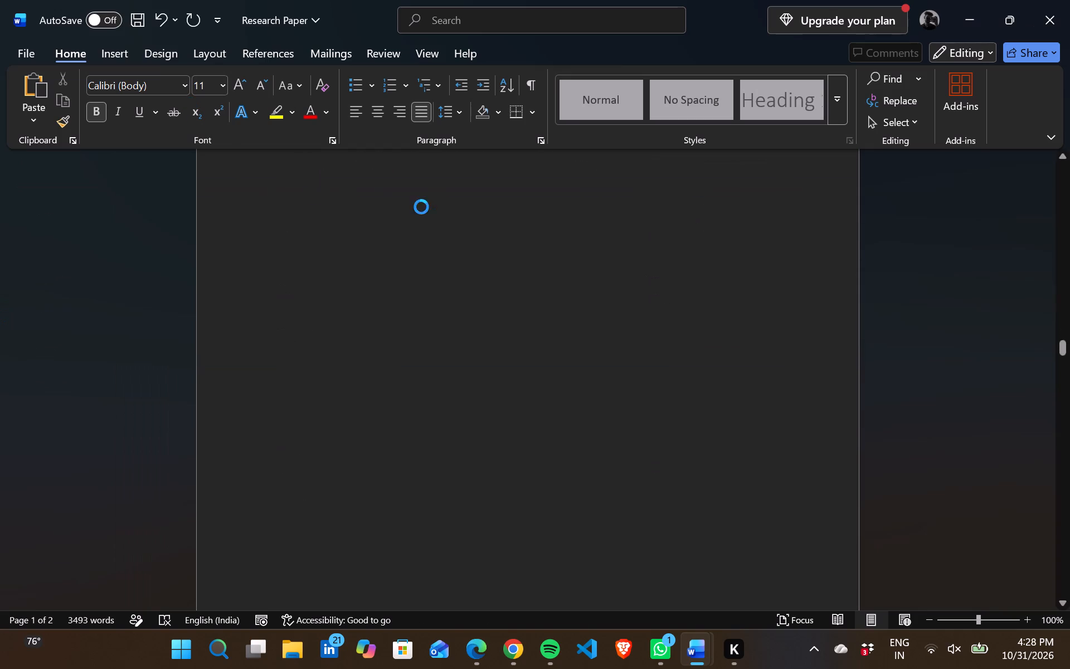
Save the PDF print output in the Downloads folder under the file name Research pprrrr.
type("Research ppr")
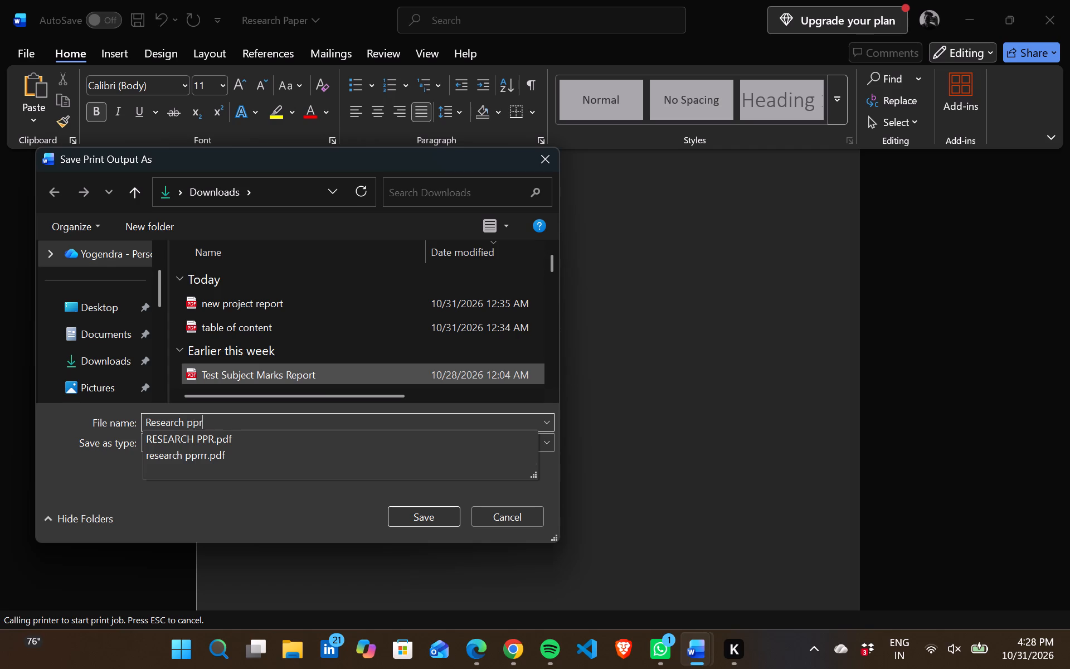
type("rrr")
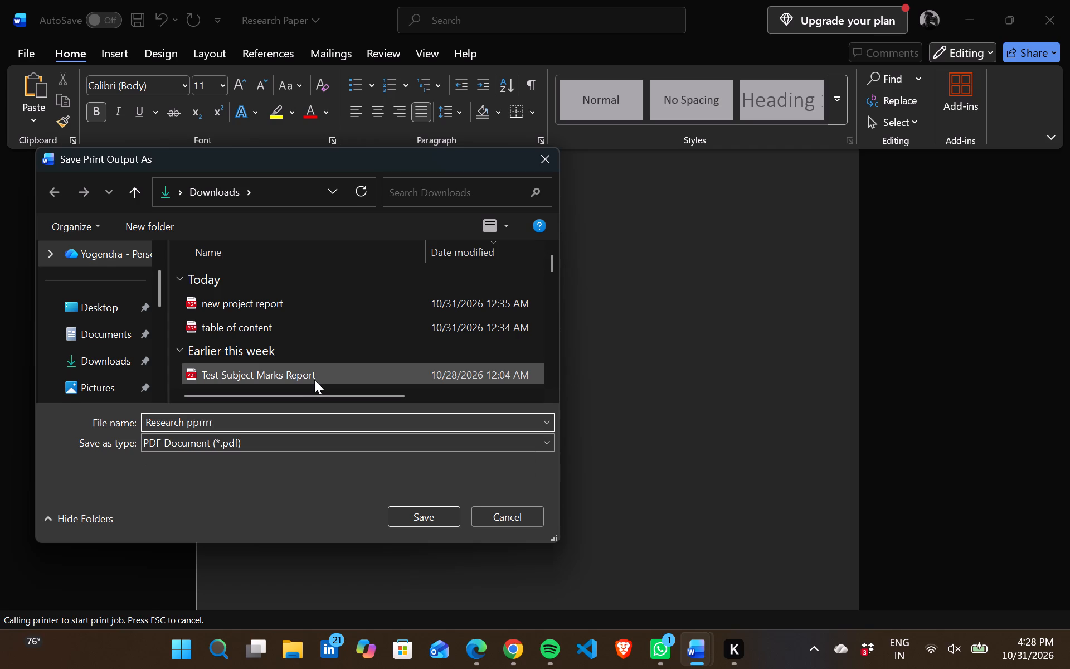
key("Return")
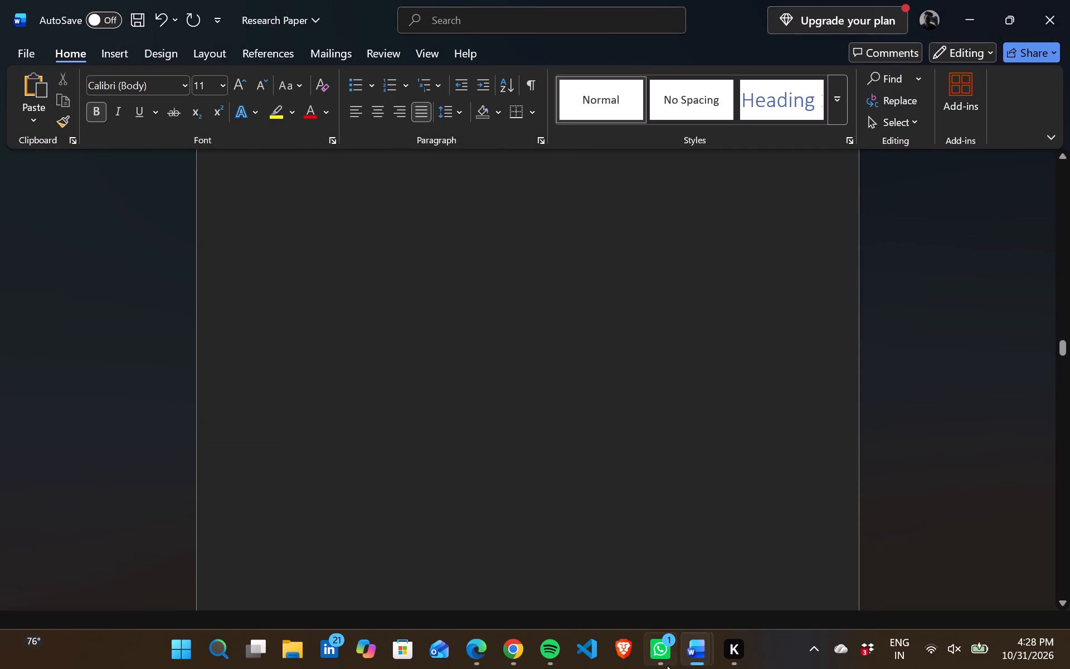
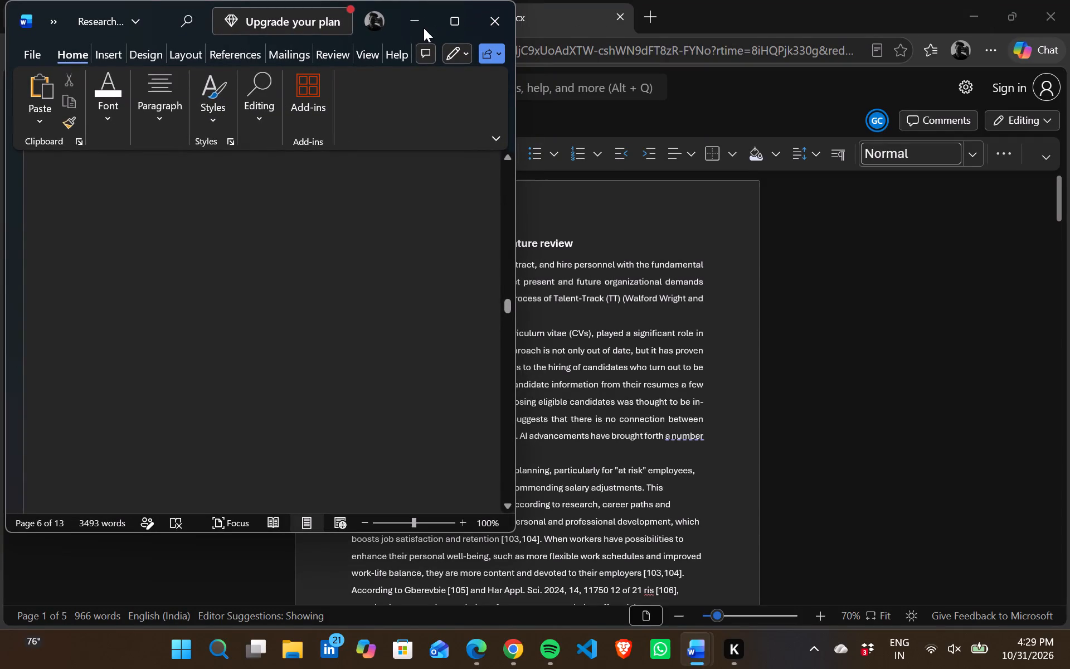
Minimize the Research Paper and the browser showing Lit review, and bring the Research Paper document back to the front in Word.
left_click(402, 29)
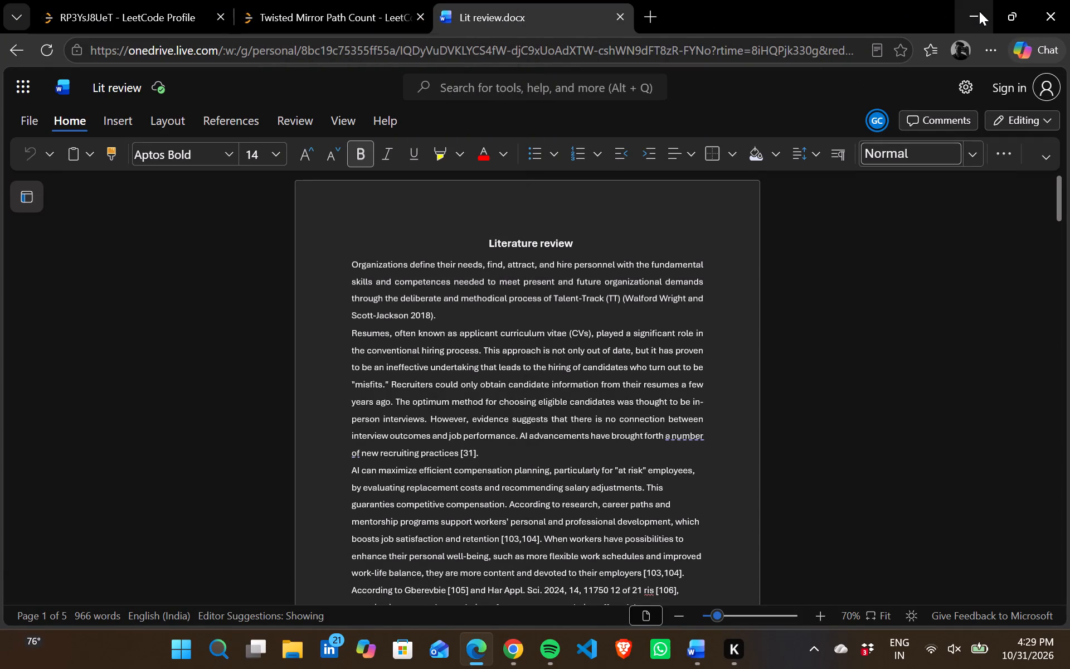
left_click(373, 0)
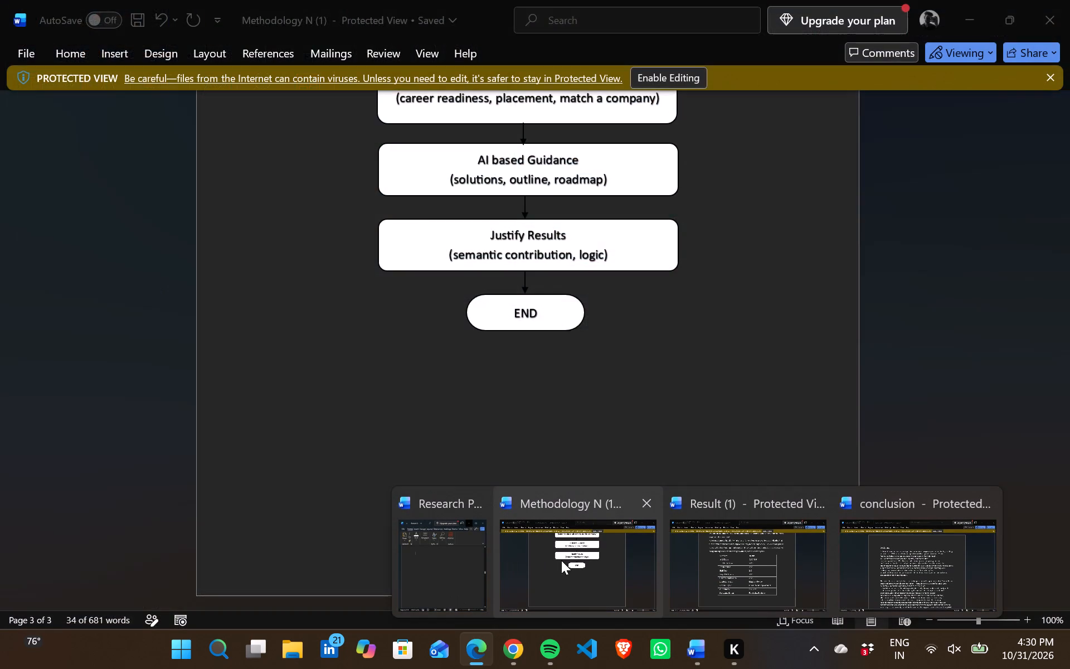
left_click(439, 566)
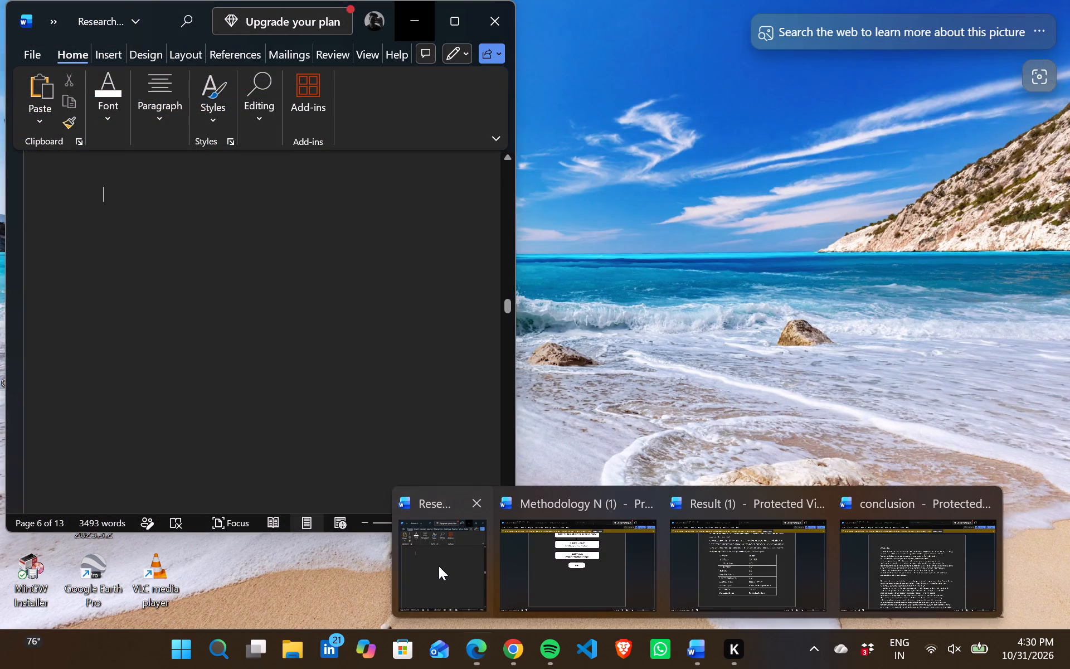
Maximize the Research Paper window and save the document in the Downloads folder as a Word Document named Research Paper.
left_click(458, 7)
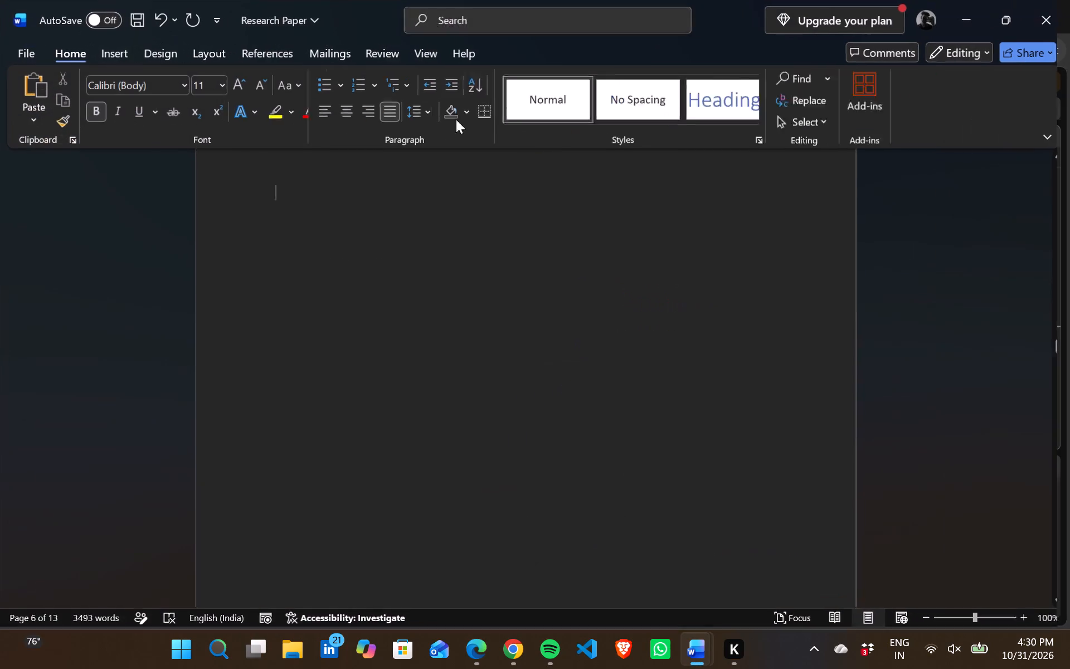
scroll(501, 251, "up", 10)
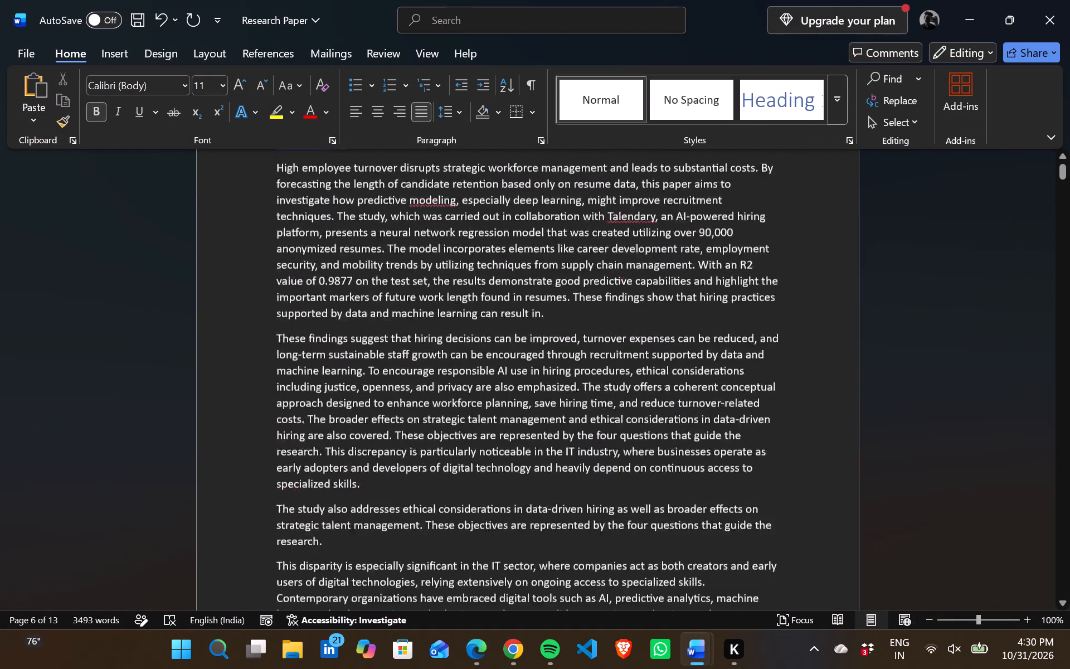
scroll(501, 251, "up", 1)
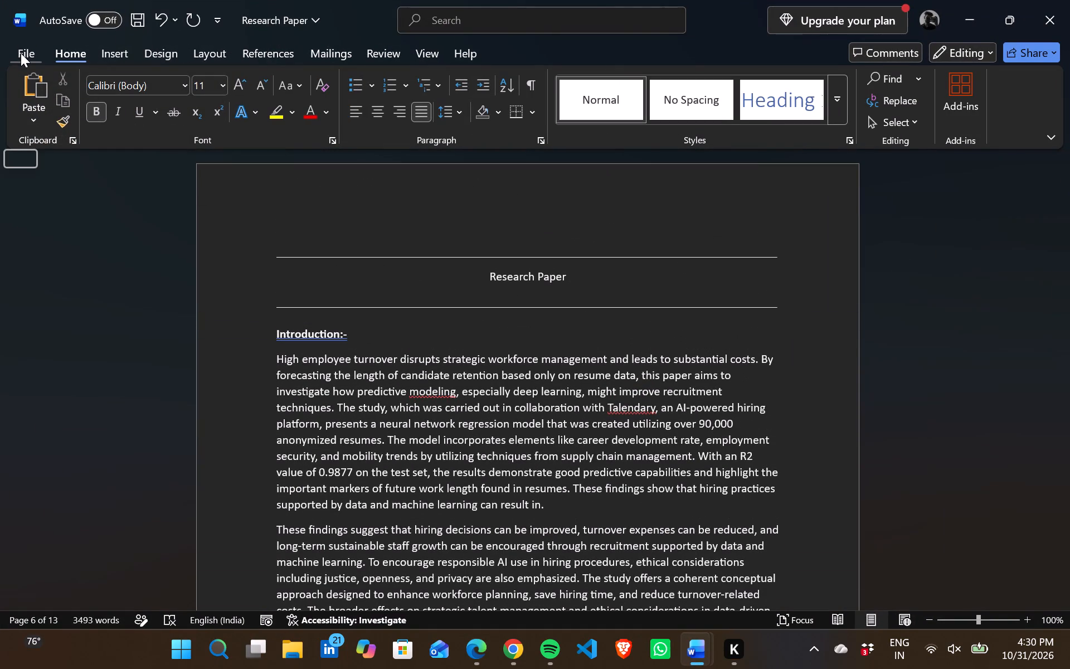
left_click(21, 53)
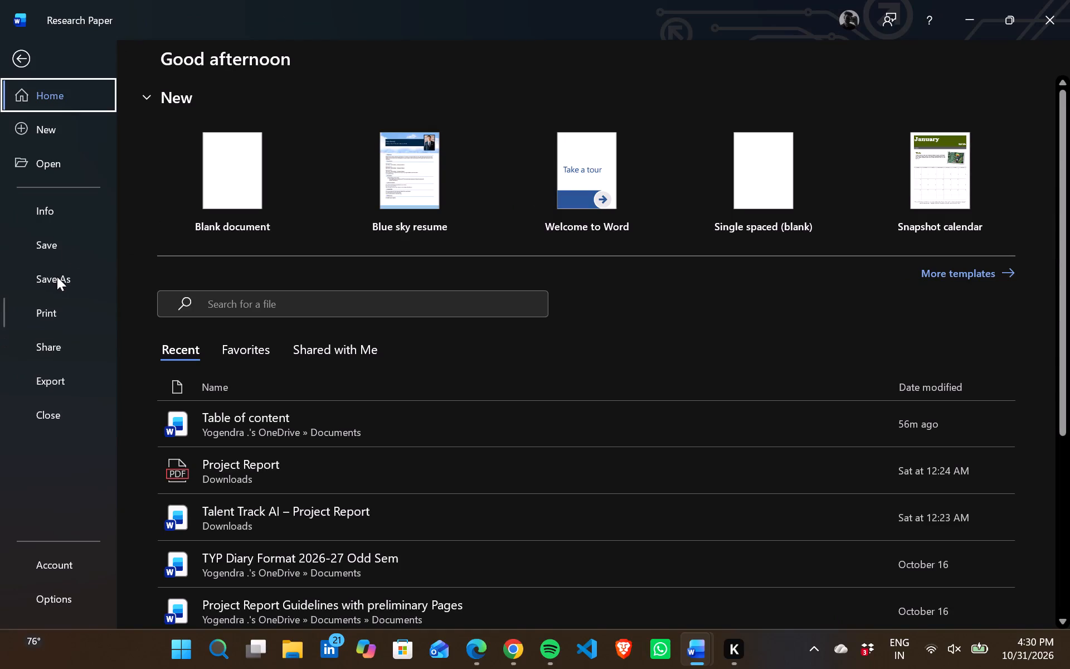
left_click(57, 277)
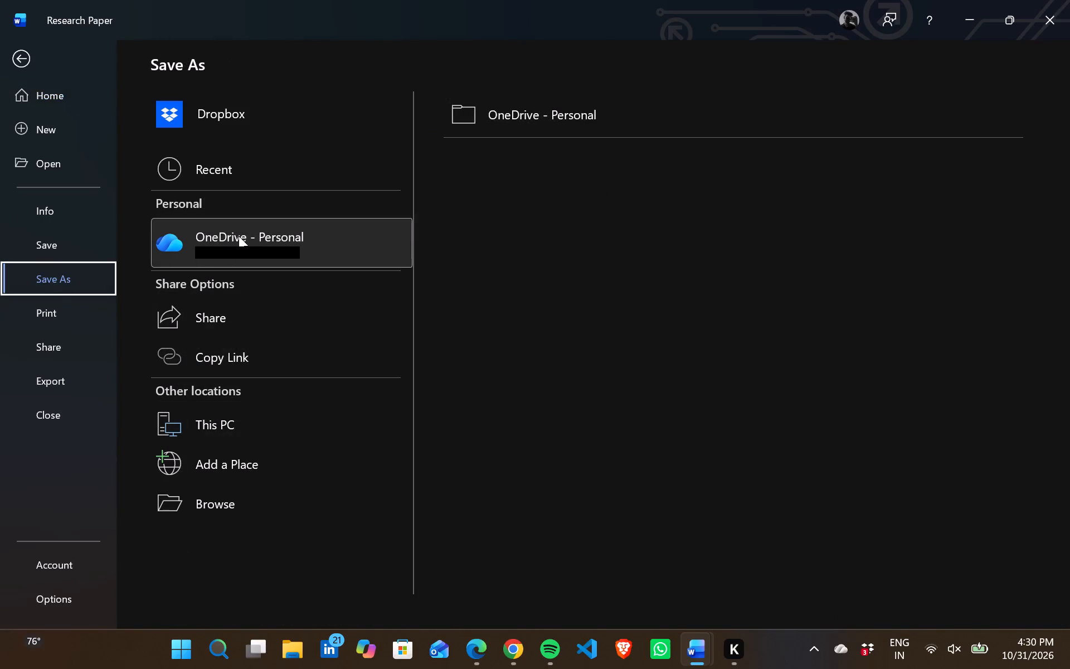
left_click(239, 236)
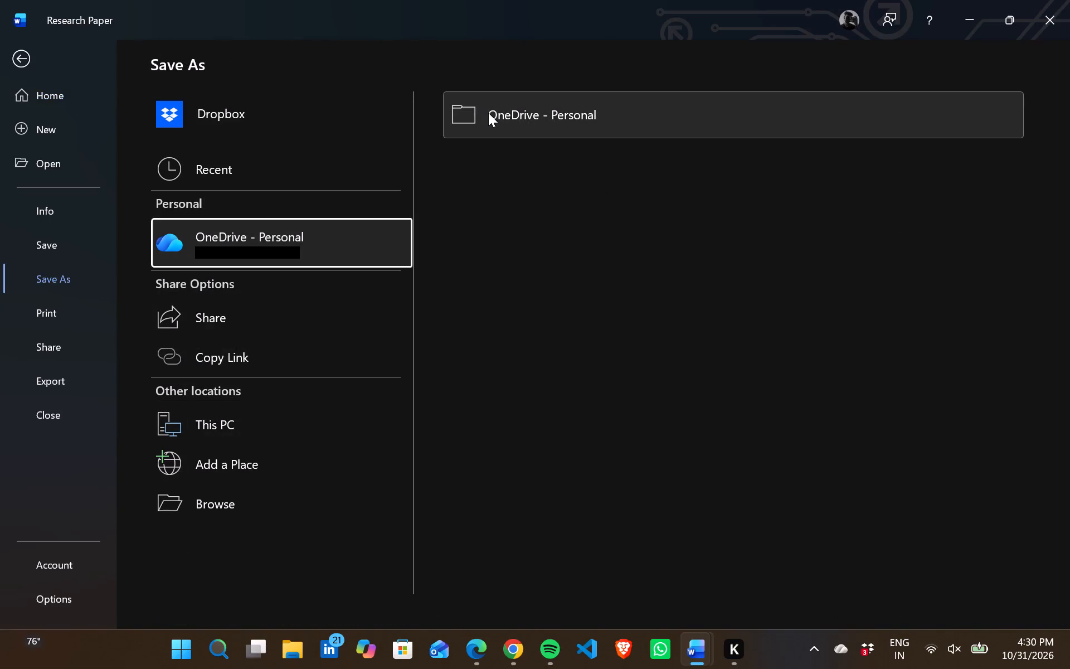
left_click(488, 113)
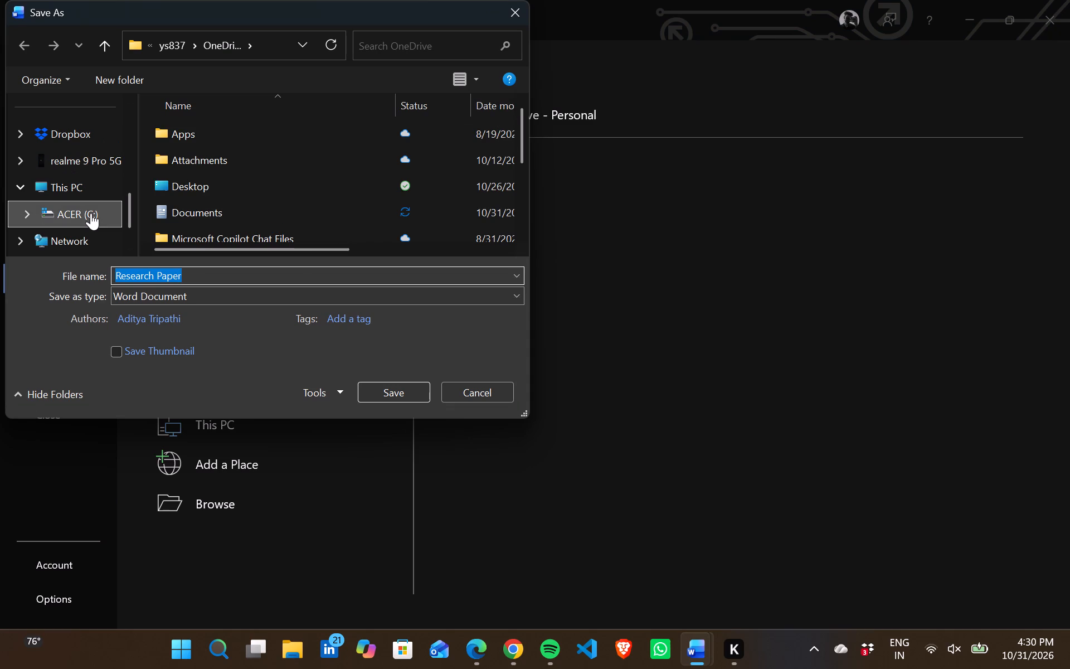
scroll(91, 213, "right", 1)
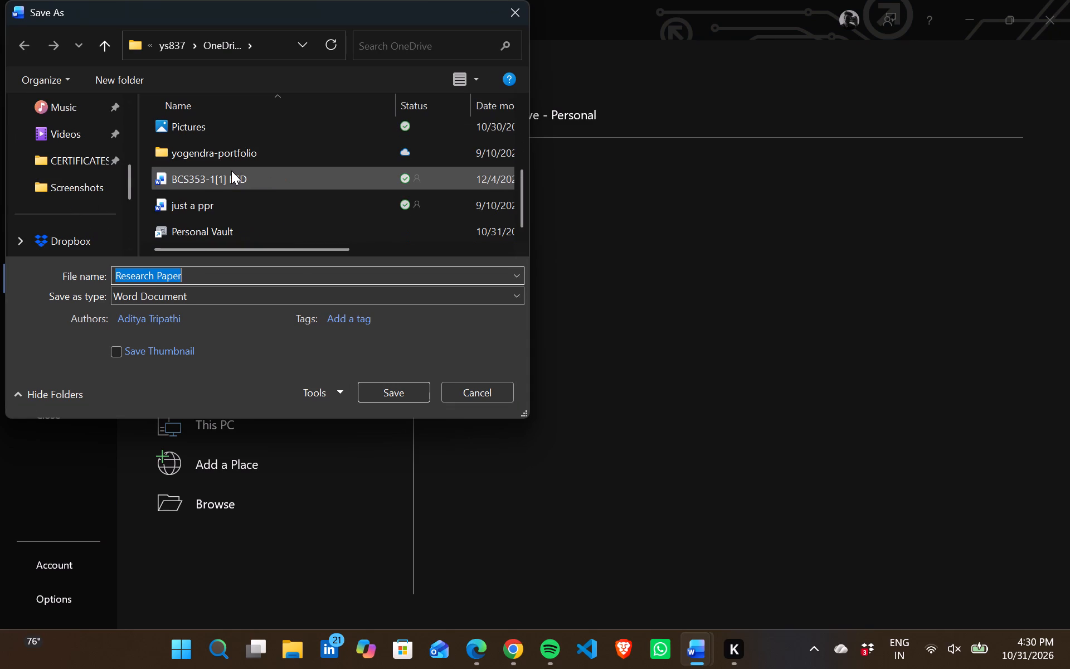
scroll(71, 190, "down", 2)
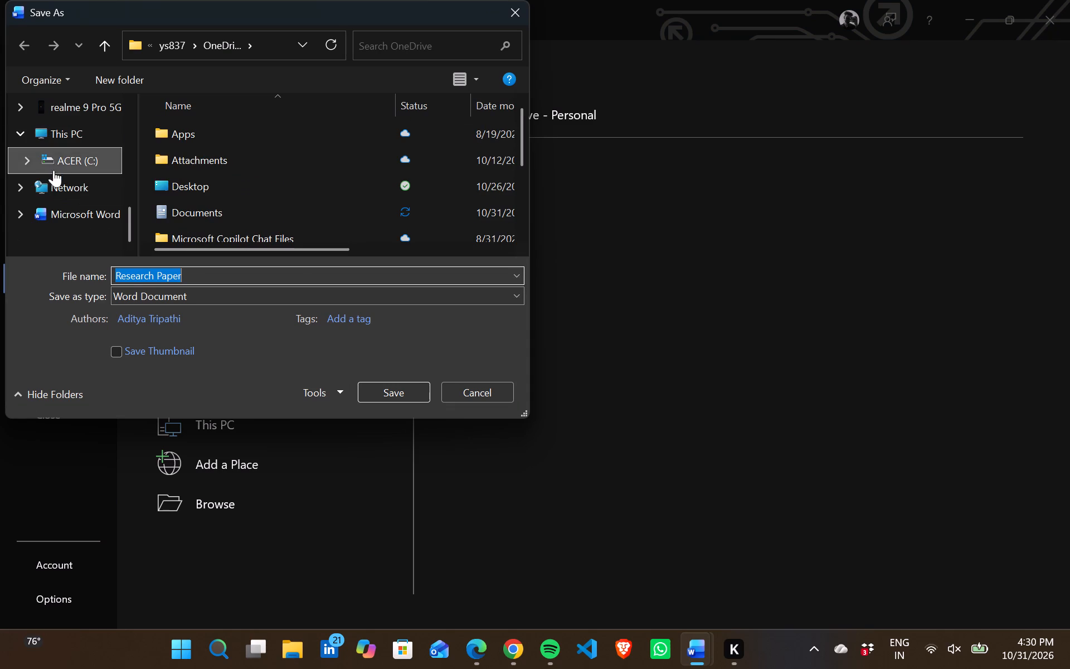
scroll(75, 148, "up", 1)
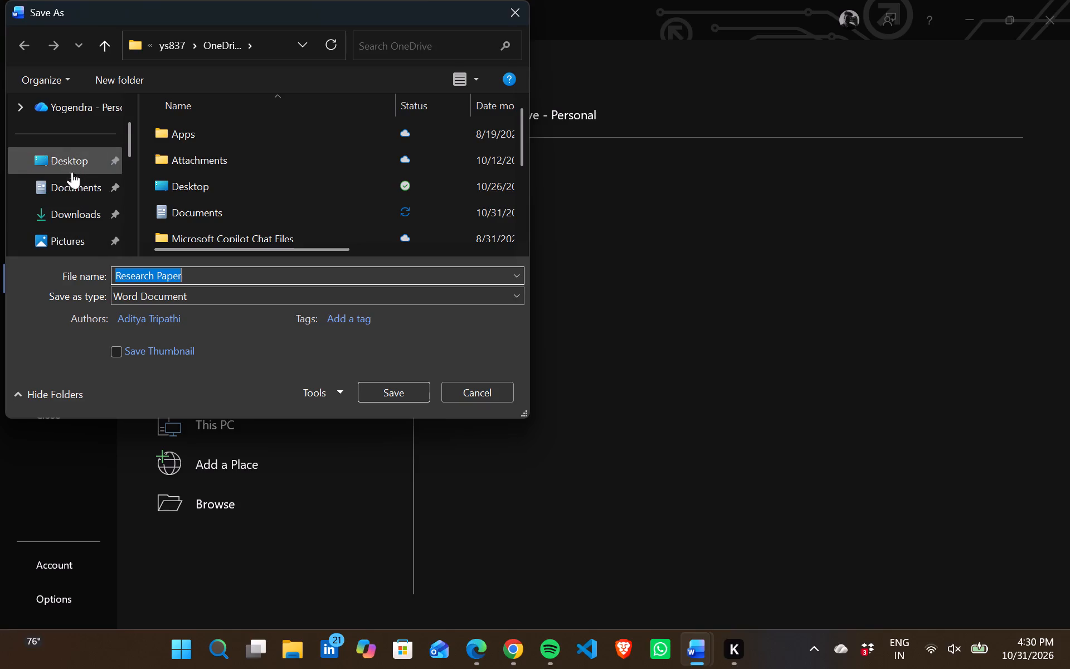
left_click(62, 214)
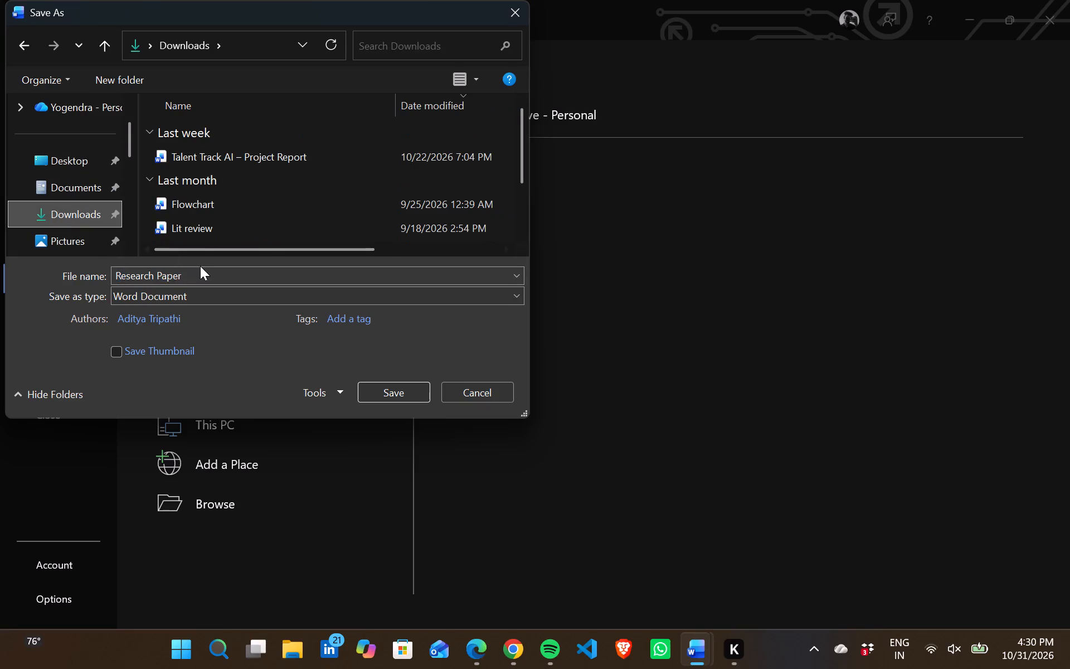
left_click(193, 279)
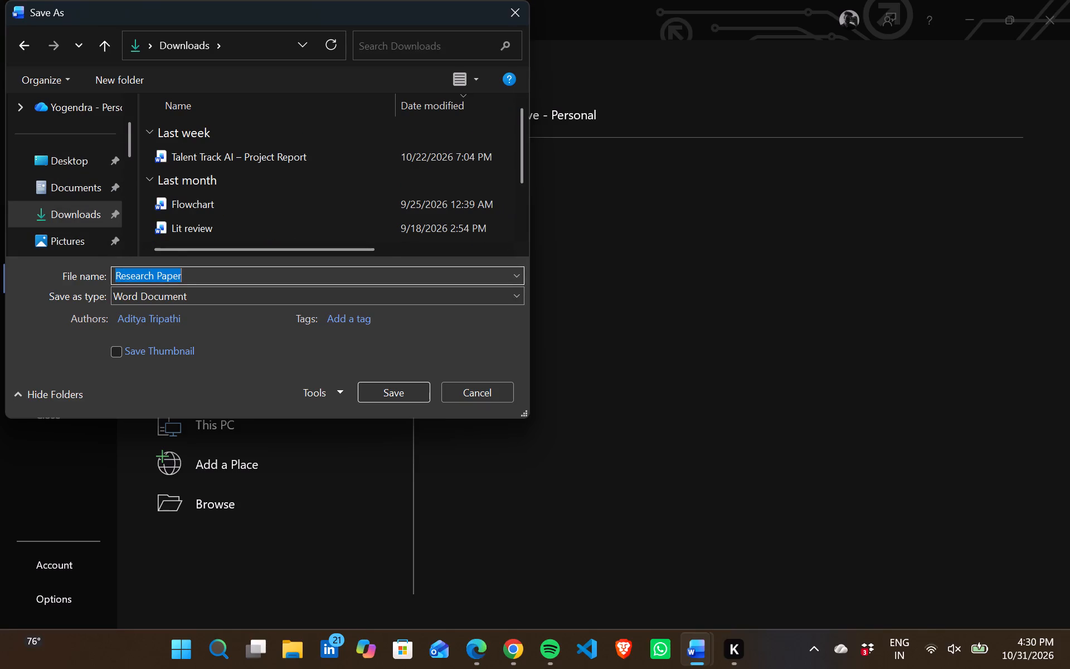
key("Return")
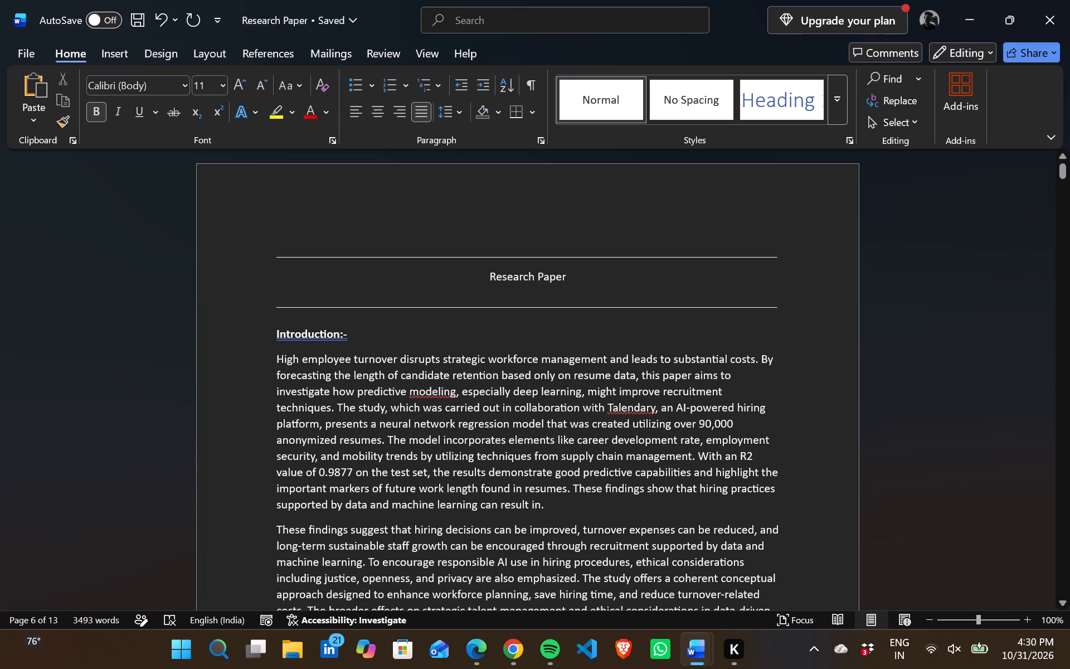